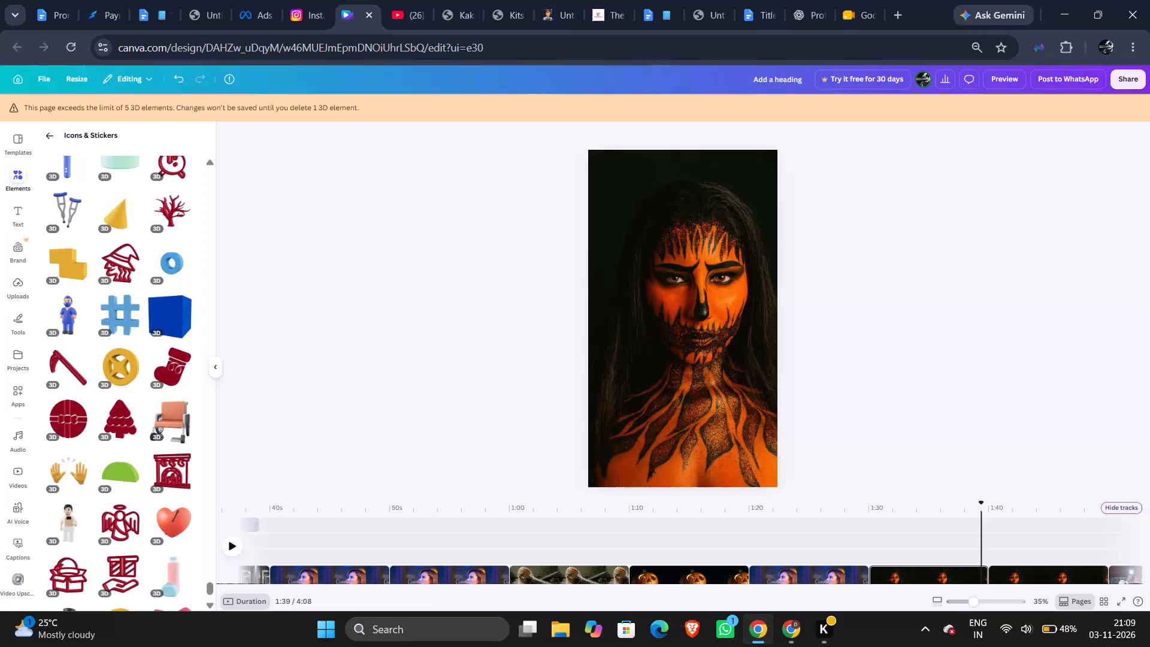
# Play back the video from 1:39 to review the clips.
pyautogui.click(234, 547)
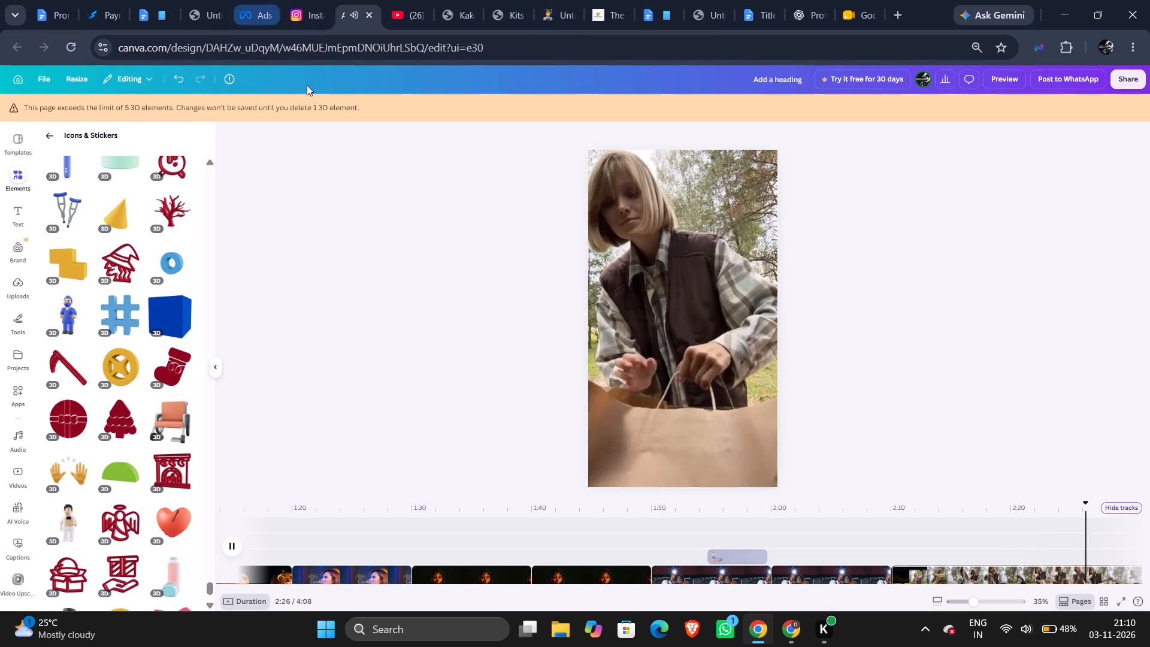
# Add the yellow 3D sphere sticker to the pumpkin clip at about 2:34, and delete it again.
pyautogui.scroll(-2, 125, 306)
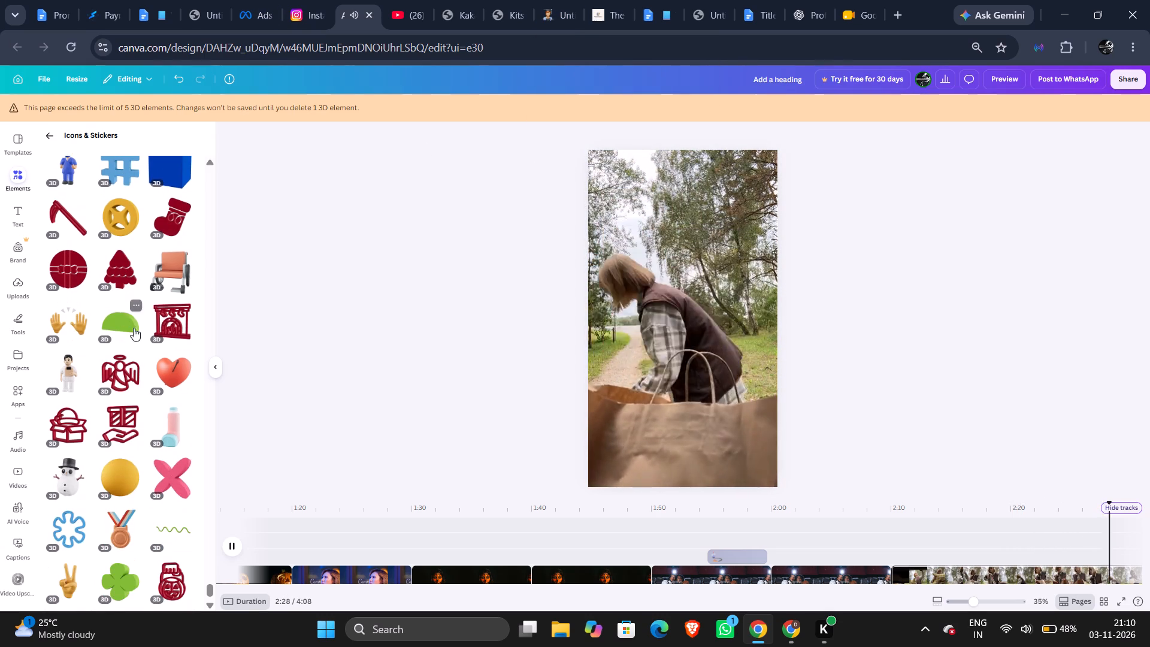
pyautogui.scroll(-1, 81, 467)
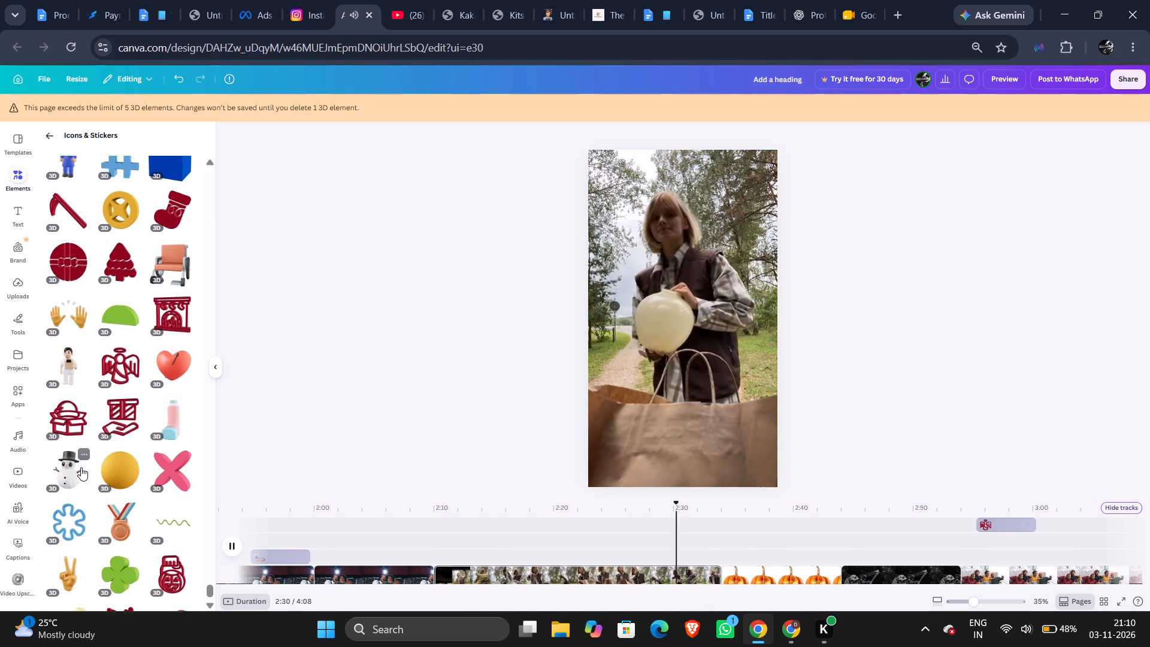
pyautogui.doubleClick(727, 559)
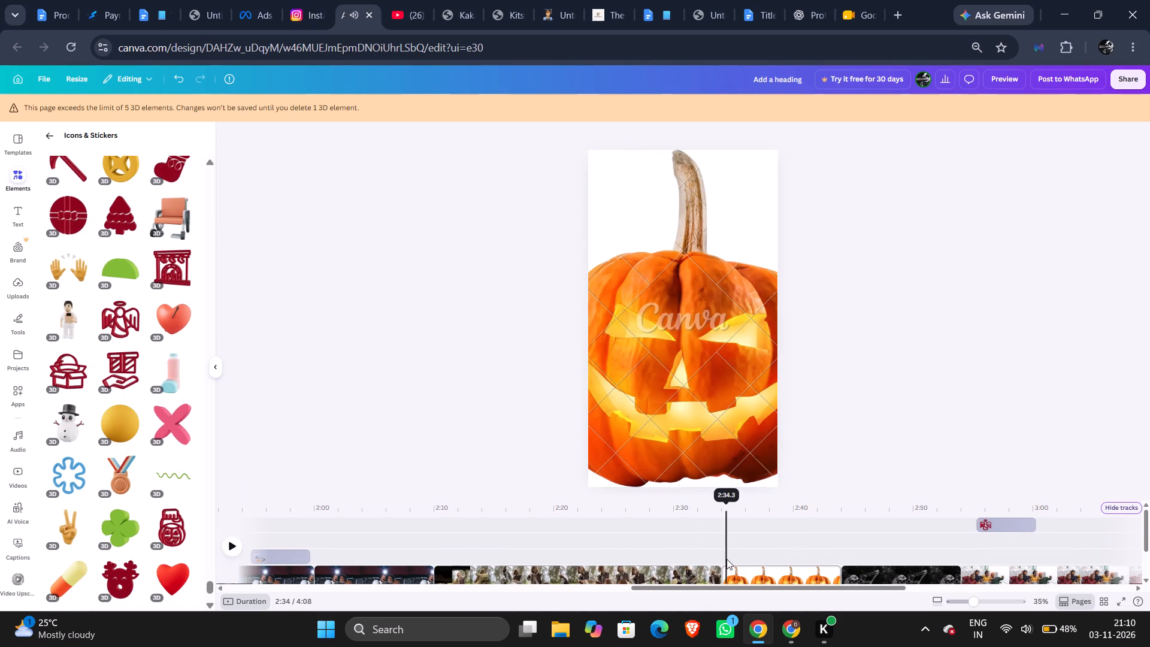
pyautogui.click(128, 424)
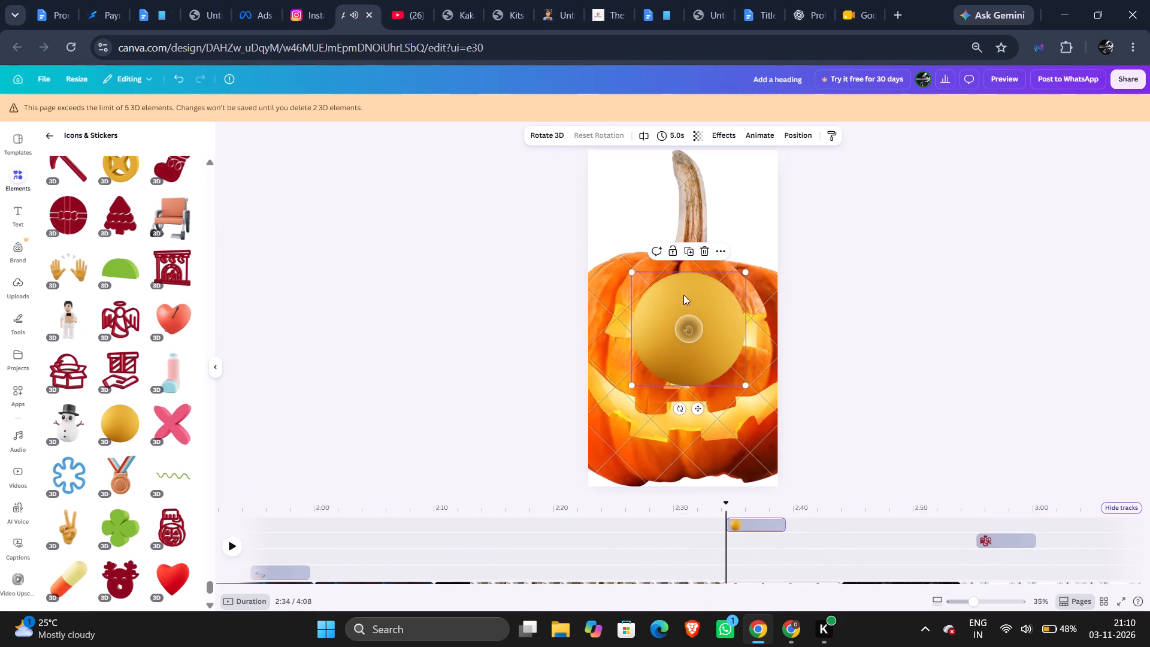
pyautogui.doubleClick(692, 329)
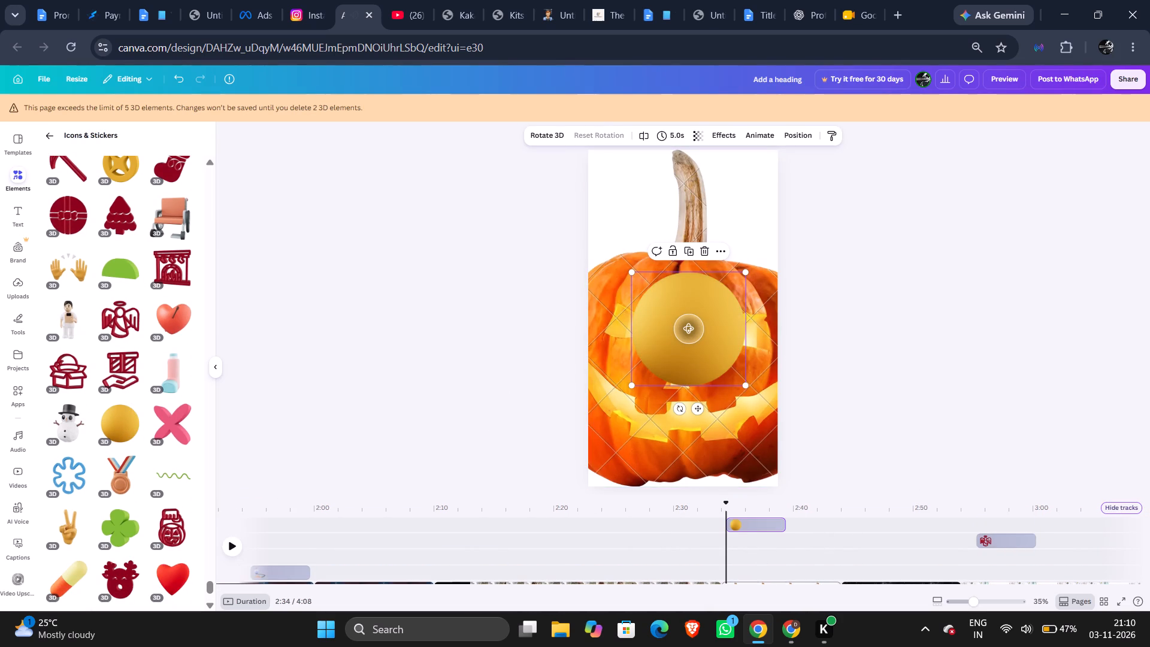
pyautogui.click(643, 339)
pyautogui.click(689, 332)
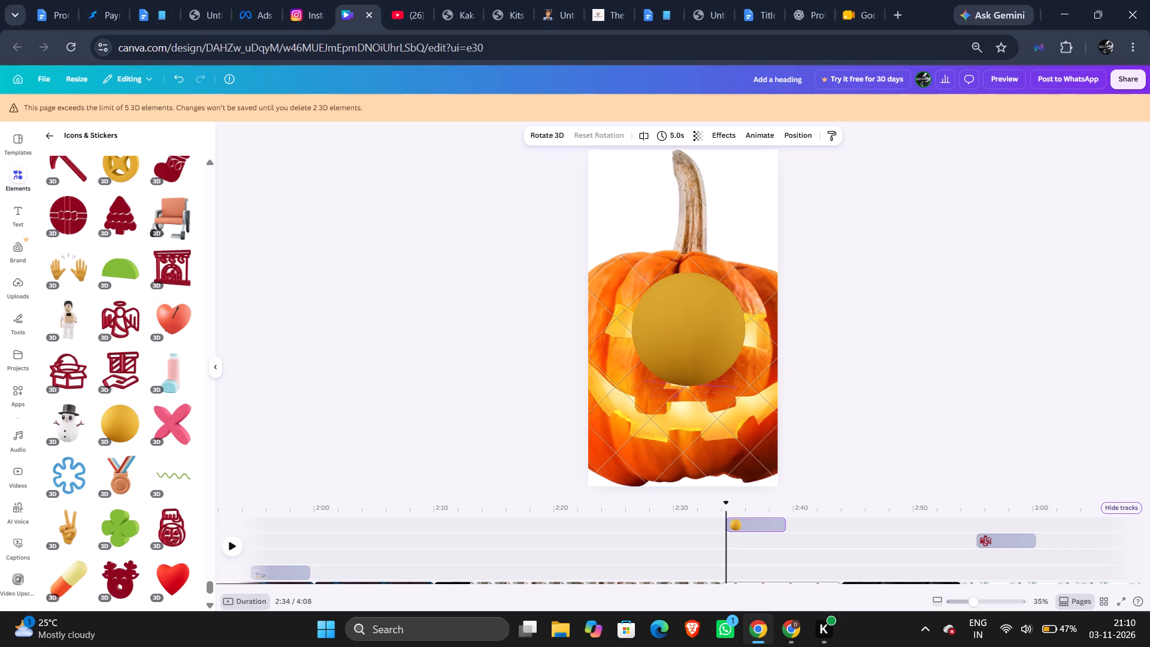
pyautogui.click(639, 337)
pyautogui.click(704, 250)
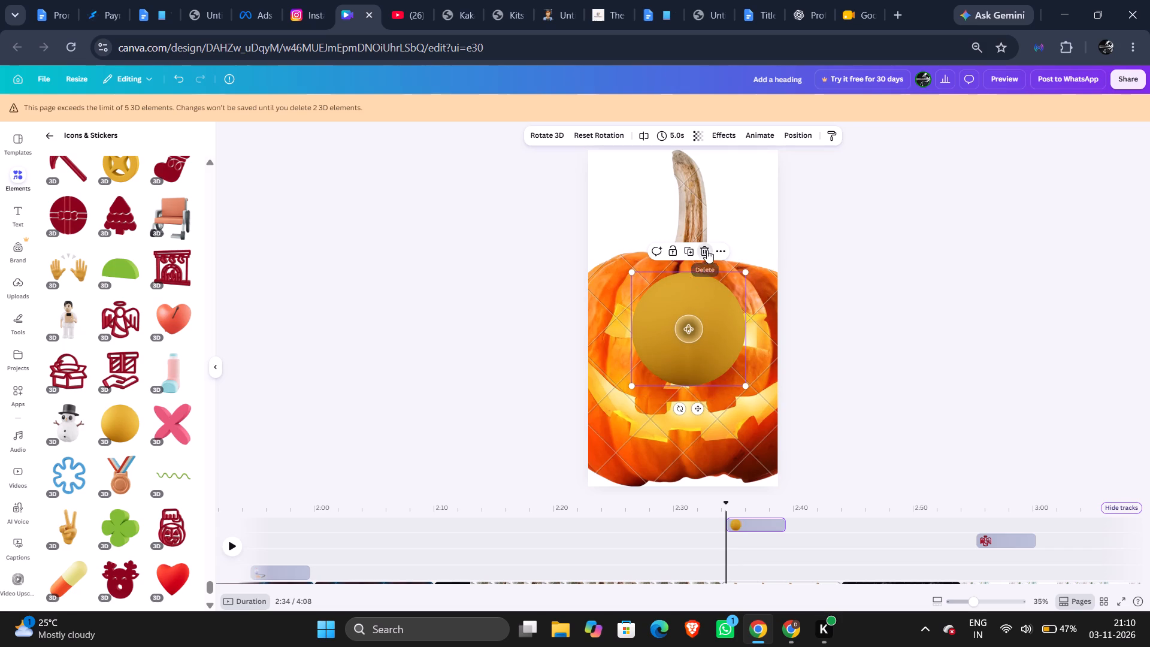
# Add the 3D red-and-cream capsule sticker to the pumpkin clip at 2:34 and shrink it to about half its size.
pyautogui.scroll(-2, 120, 353)
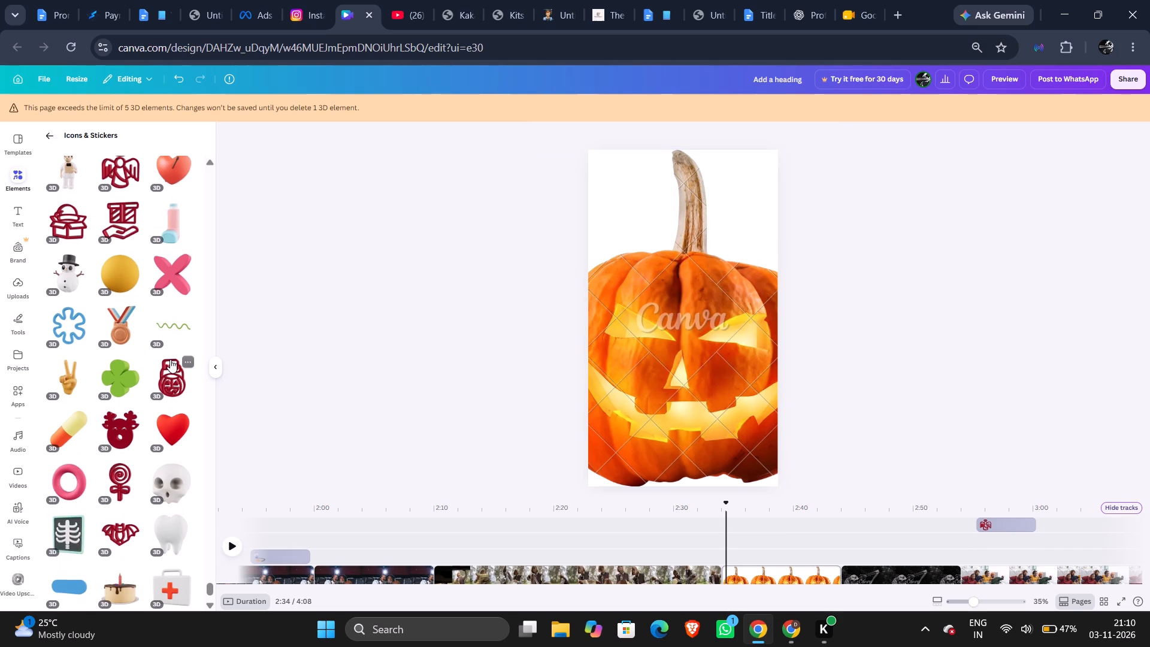
pyautogui.doubleClick(68, 421)
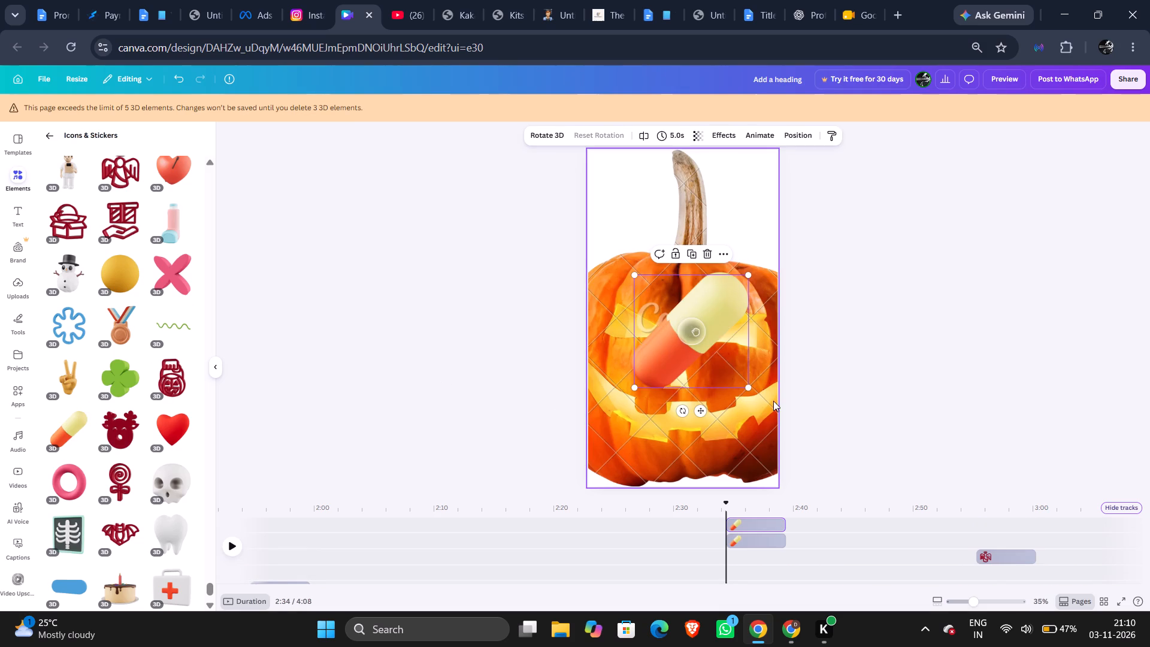
pyautogui.tripleClick(749, 388)
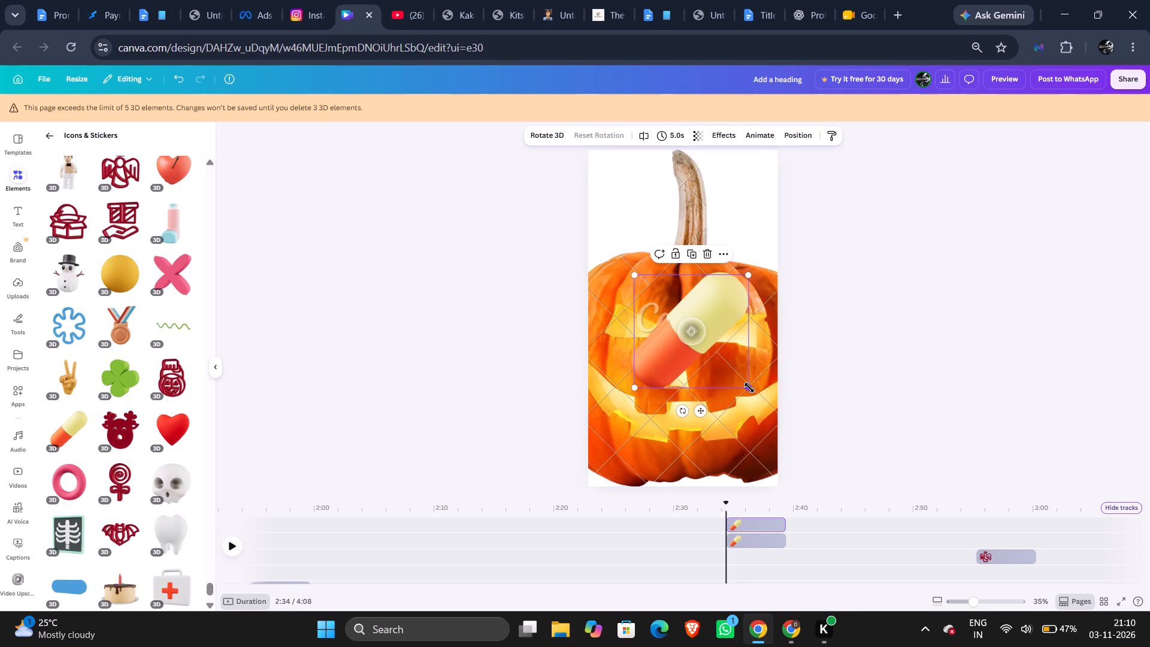
pyautogui.click(749, 388)
pyautogui.click(749, 388)
pyautogui.moveTo(749, 388); pyautogui.dragTo(694, 325)
pyautogui.click(694, 325)
# Delete the larger duplicate capsule sticker from the pumpkin clip.
pyautogui.click(719, 297)
pyautogui.click(705, 255)
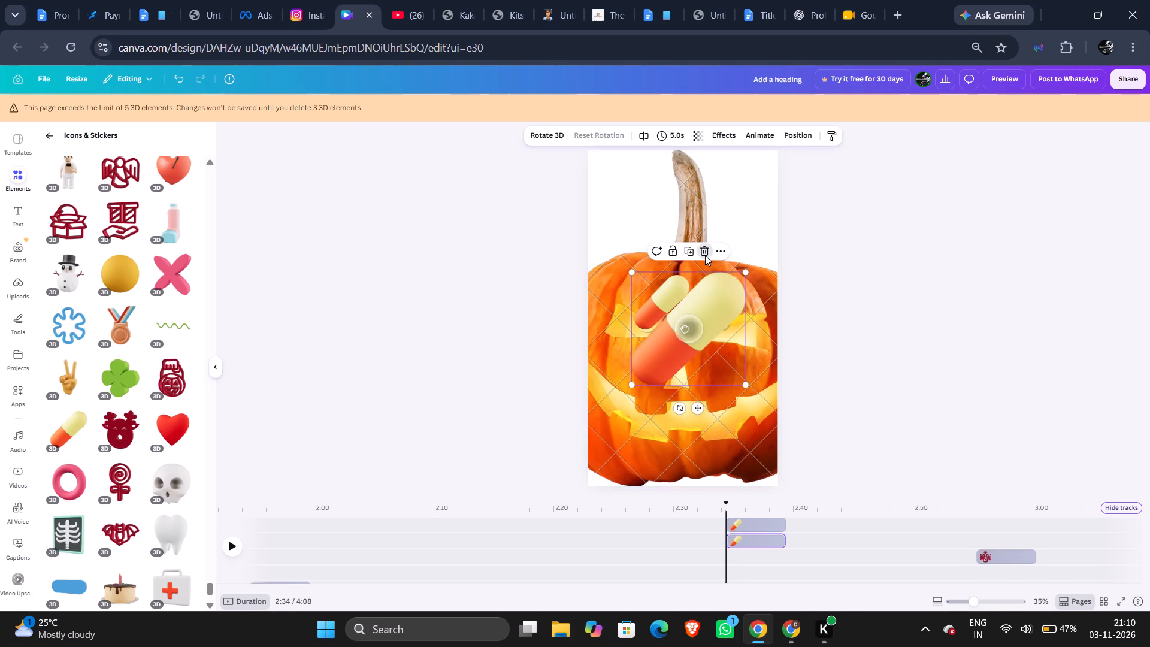
# Move the small capsule sticker onto the white background beside the pumpkin's stem, near the page's upper-left corner.
pyautogui.click(665, 304)
pyautogui.doubleClick(665, 306)
pyautogui.moveTo(665, 305); pyautogui.dragTo(655, 303)
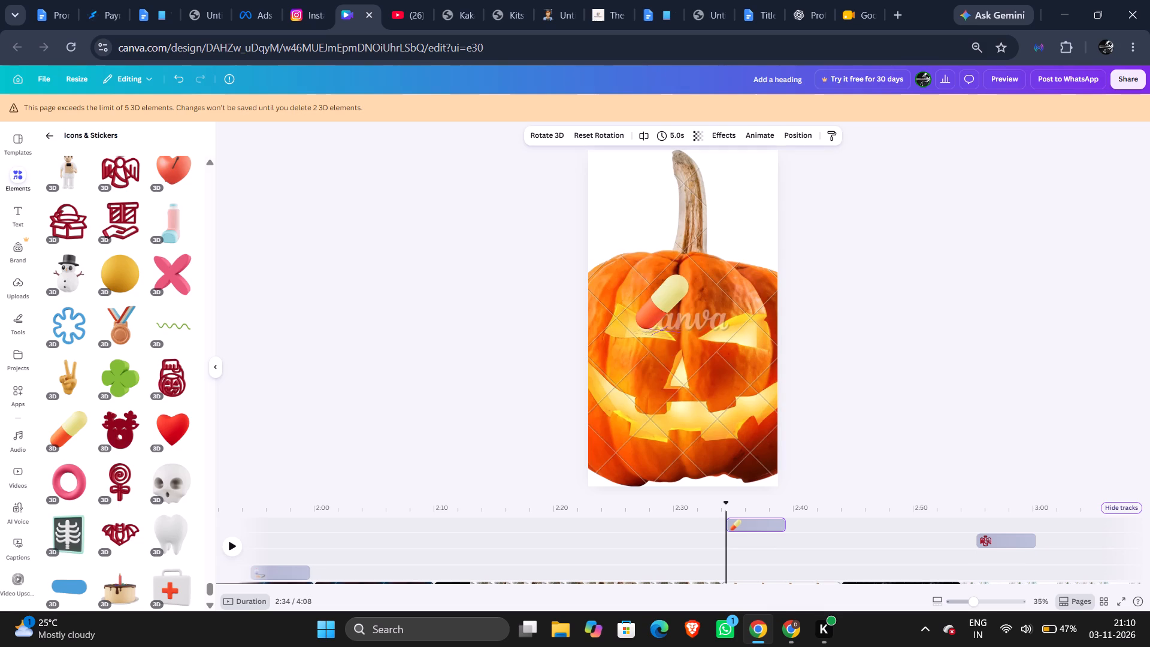
pyautogui.click(631, 301)
pyautogui.tripleClick(657, 303)
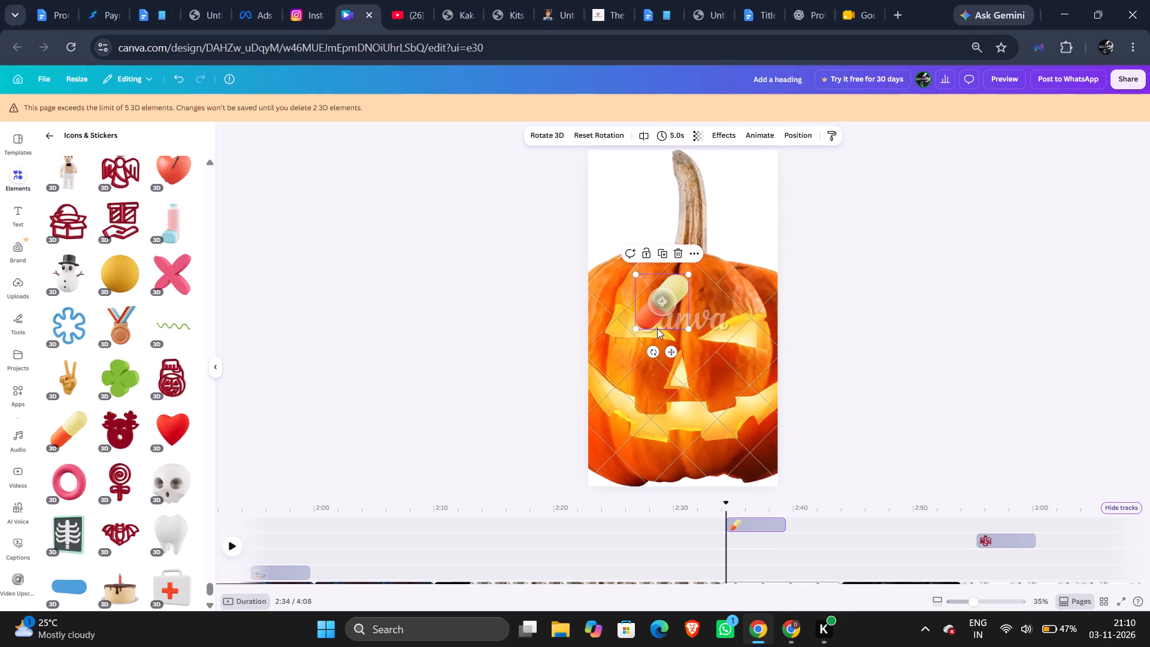
pyautogui.click(657, 328)
pyautogui.click(667, 303)
pyautogui.moveTo(665, 303); pyautogui.dragTo(640, 301)
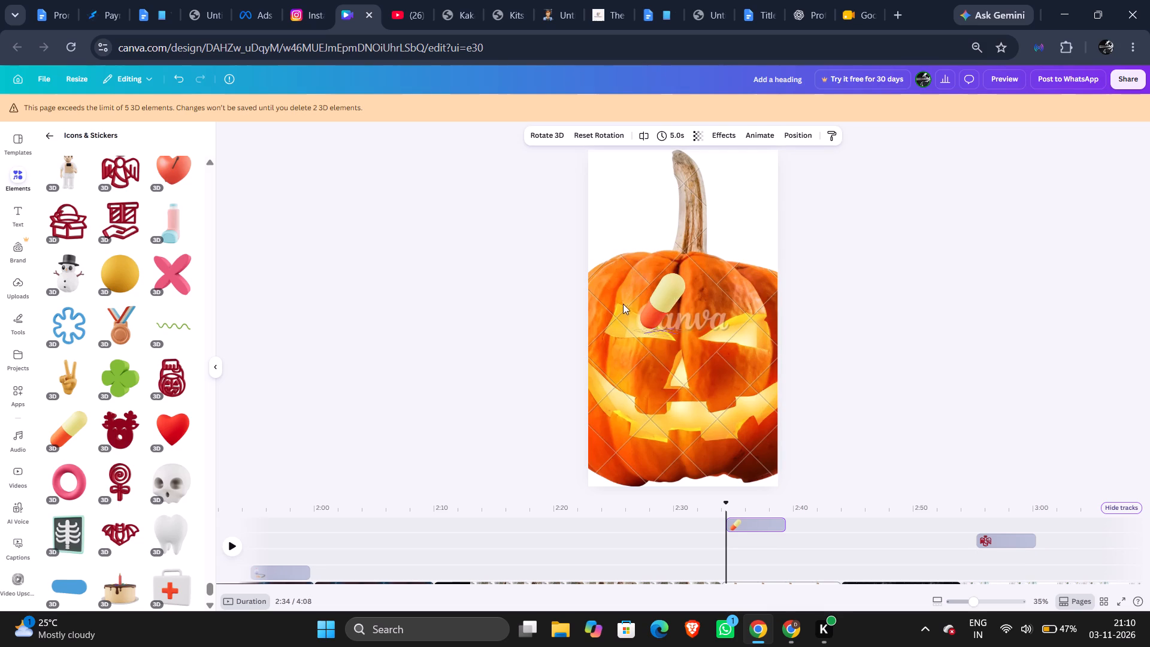
pyautogui.click(574, 313)
pyautogui.tripleClick(662, 303)
pyautogui.moveTo(662, 303); pyautogui.dragTo(628, 301)
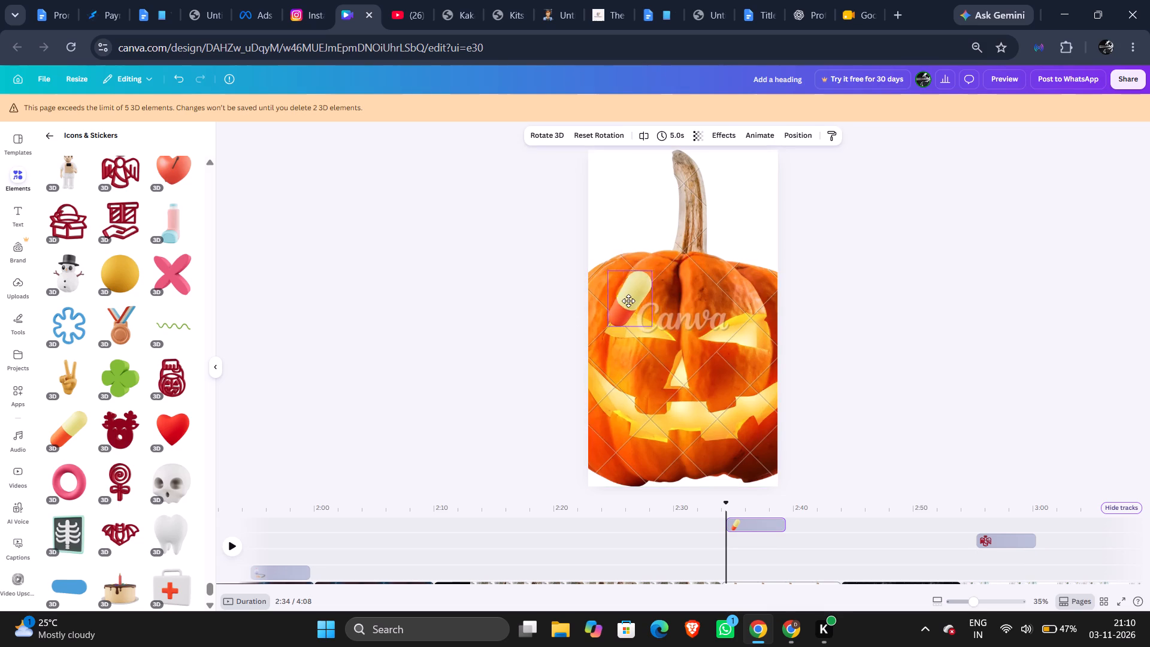
pyautogui.moveTo(628, 301); pyautogui.dragTo(616, 187)
pyautogui.click(616, 187)
pyautogui.click(616, 186)
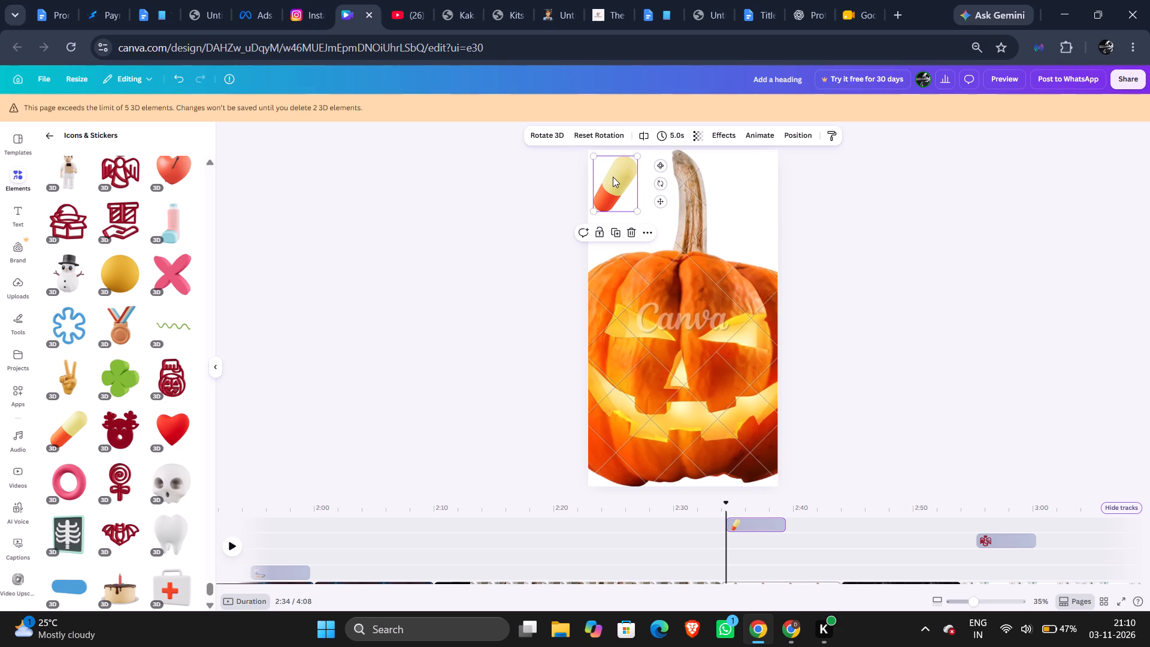
# Nudge the capsule sticker slightly inward from the page's upper-left corner, towards the stem.
pyautogui.click(613, 177)
pyautogui.click(613, 177)
pyautogui.moveTo(313, 231); pyautogui.dragTo(313, 237)
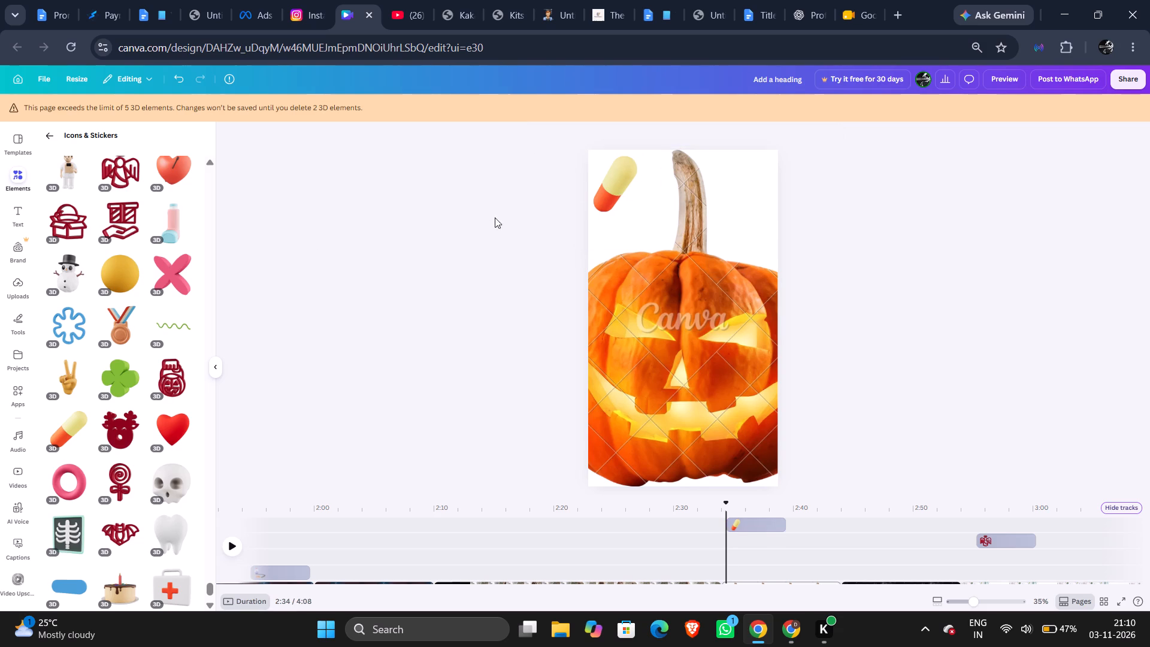
pyautogui.click(617, 186)
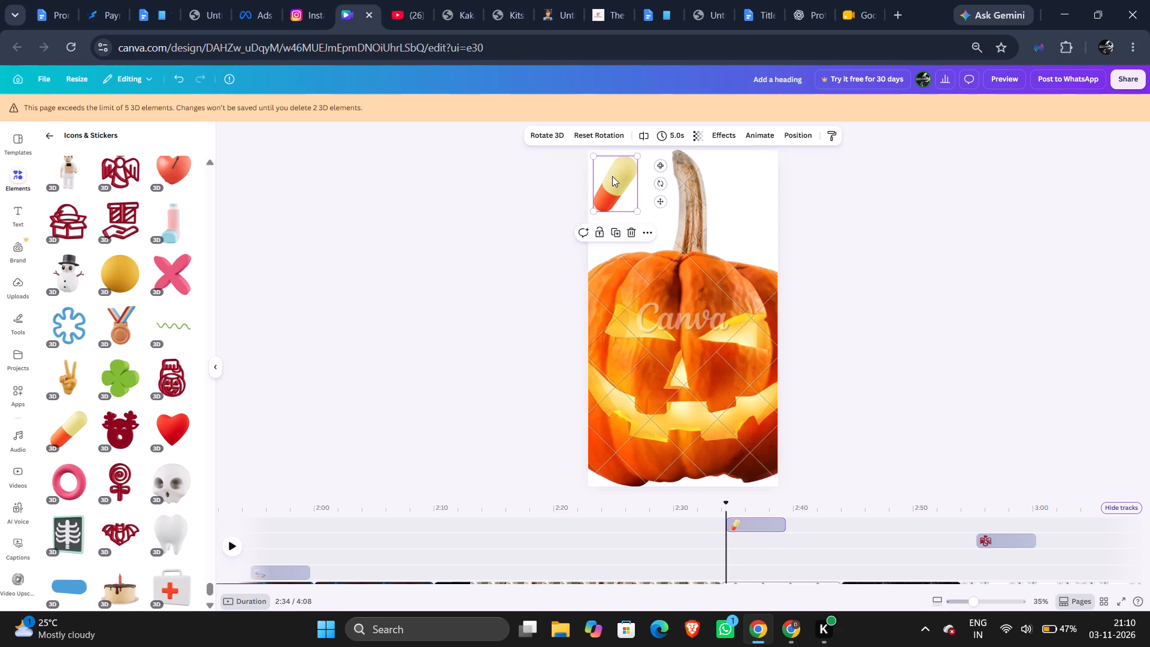
pyautogui.doubleClick(612, 176)
pyautogui.moveTo(612, 176); pyautogui.dragTo(619, 183)
pyautogui.click(619, 183)
pyautogui.click(620, 185)
pyautogui.click(459, 232)
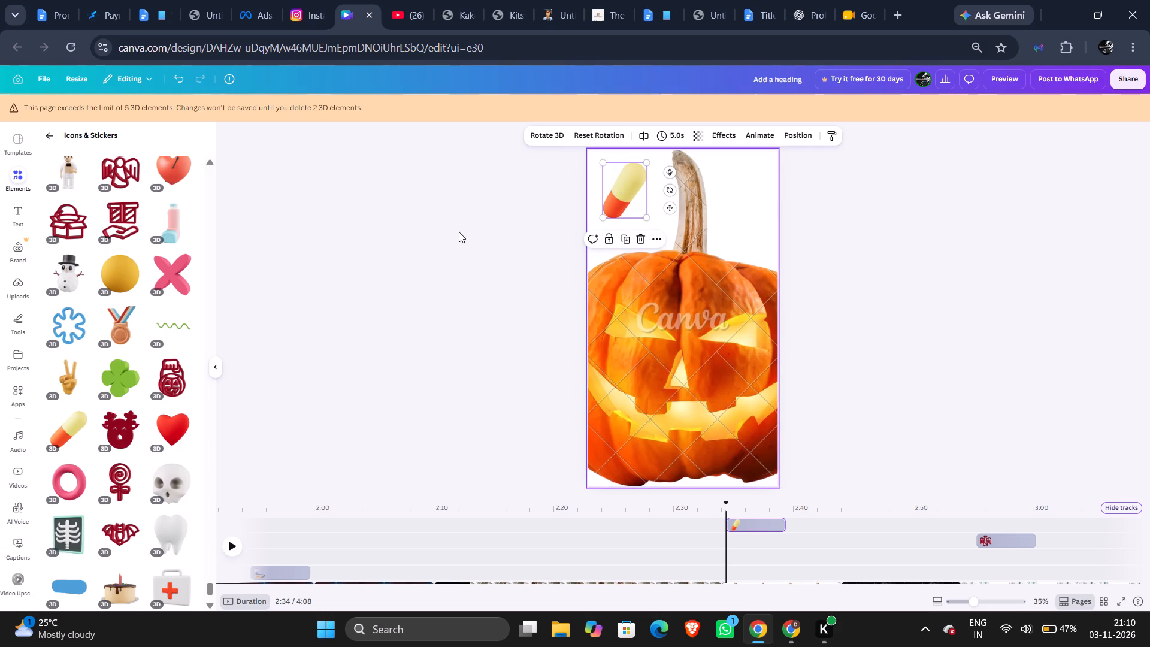
# Reposition the capsule sticker over the pumpkin and bring it up to the pumpkin's upper-left edge.
pyautogui.click(619, 196)
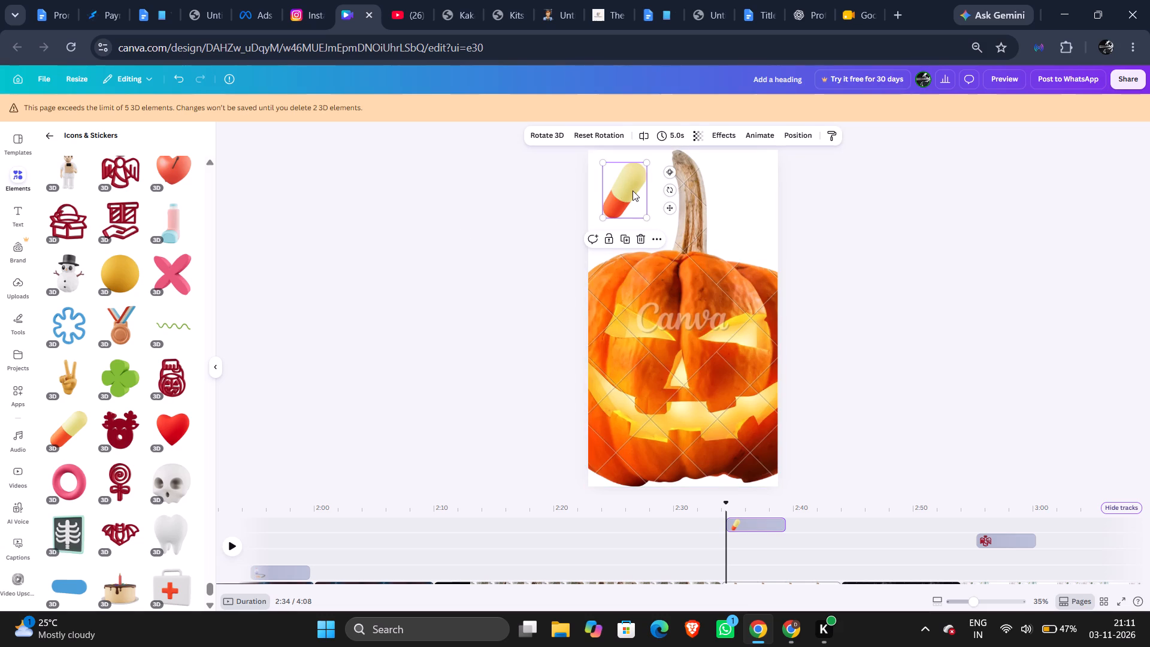
pyautogui.doubleClick(632, 191)
pyautogui.moveTo(632, 191); pyautogui.dragTo(606, 217)
pyautogui.moveTo(613, 211); pyautogui.dragTo(620, 205)
pyautogui.click(620, 205)
pyautogui.click(625, 202)
pyautogui.moveTo(627, 211); pyautogui.dragTo(635, 229)
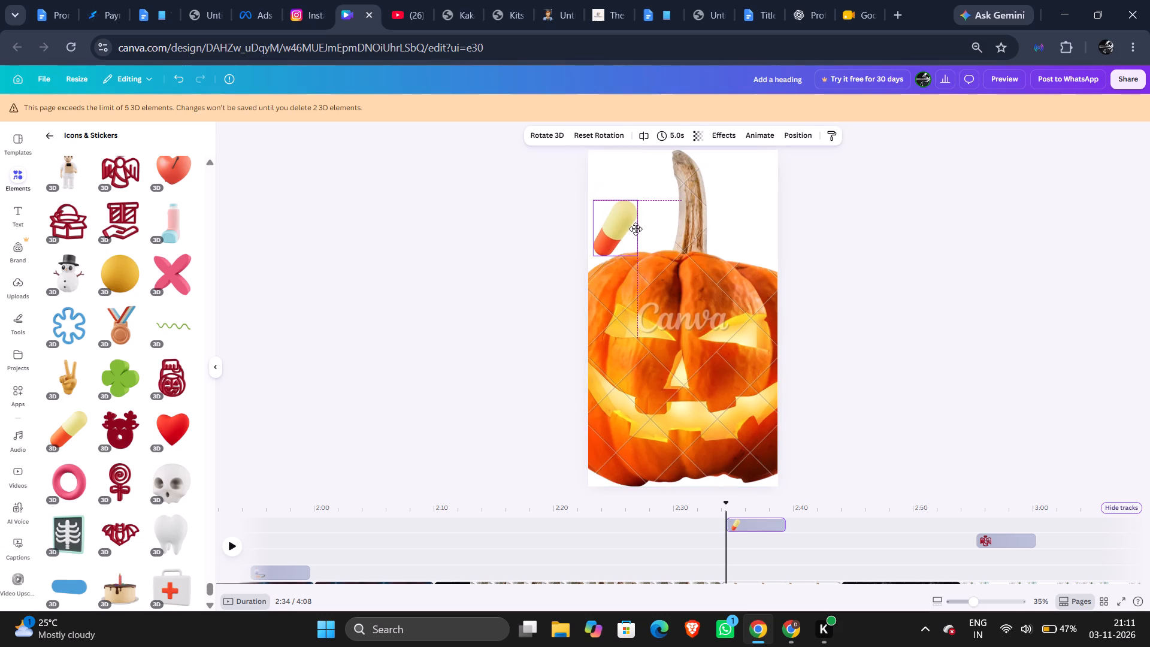
pyautogui.moveTo(635, 229); pyautogui.dragTo(640, 308)
pyautogui.click(640, 309)
pyautogui.moveTo(641, 315); pyautogui.dragTo(654, 391)
pyautogui.moveTo(655, 394); pyautogui.dragTo(652, 383)
pyautogui.click(625, 314)
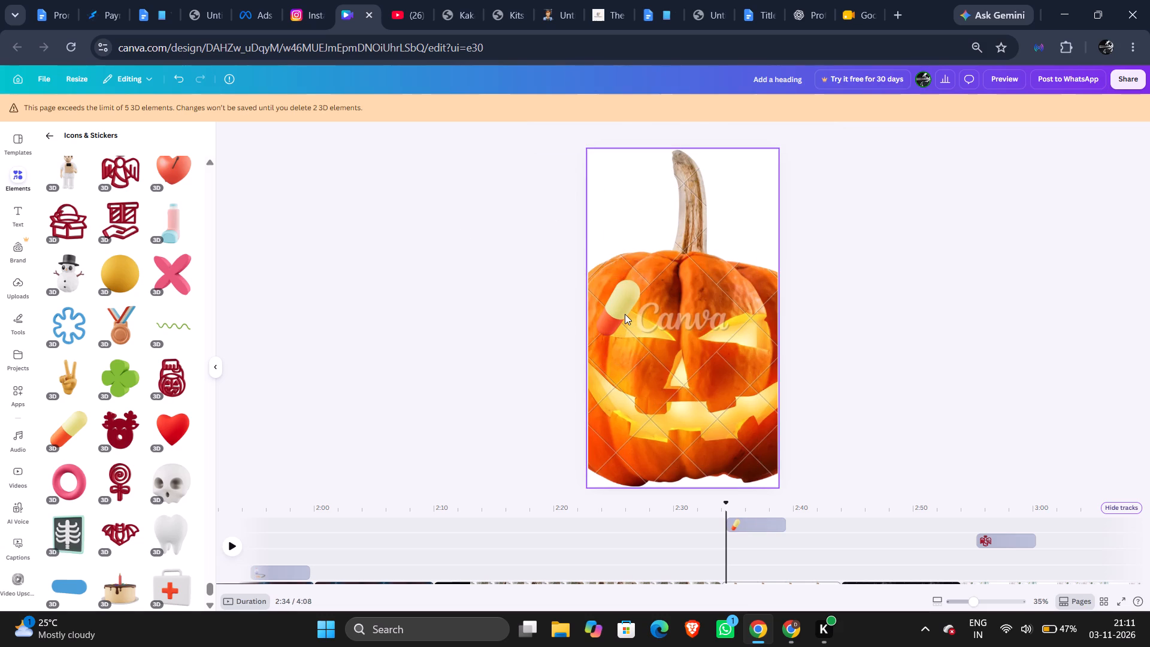
pyautogui.moveTo(625, 313); pyautogui.dragTo(639, 248)
pyautogui.click(639, 248)
# Set the playhead to about 2:03 on the cinema clip, look over the tracks and play the video from there.
pyautogui.doubleClick(602, 540)
pyautogui.click(429, 557)
pyautogui.click(353, 580)
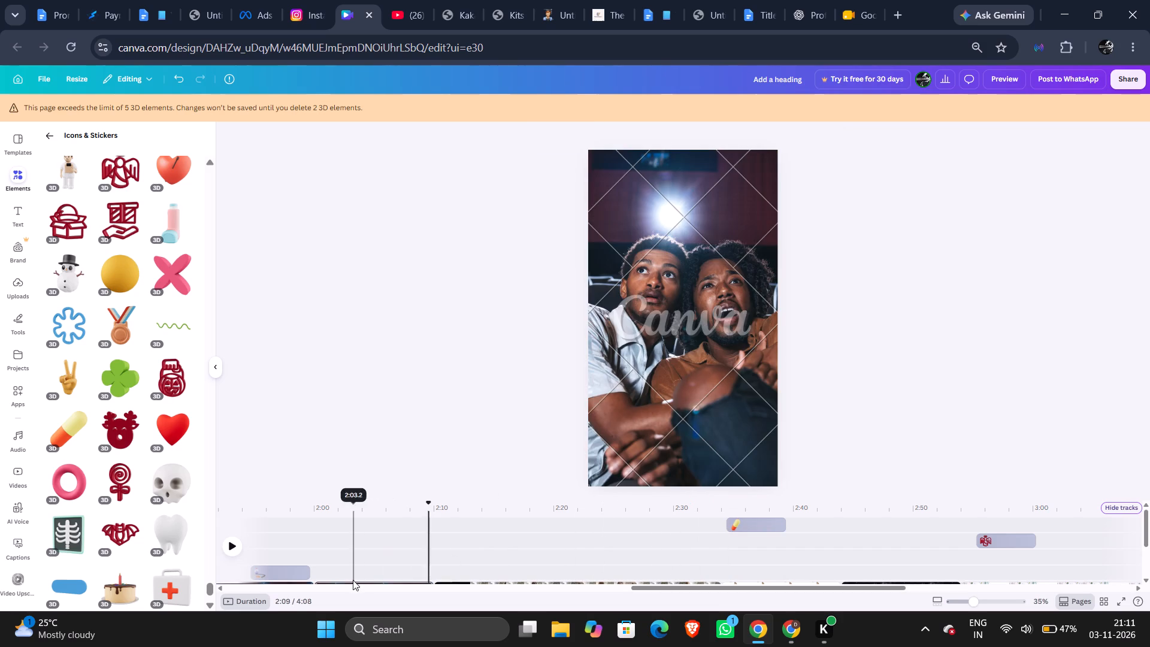
pyautogui.click(292, 607)
pyautogui.scroll(-6, 349, 539)
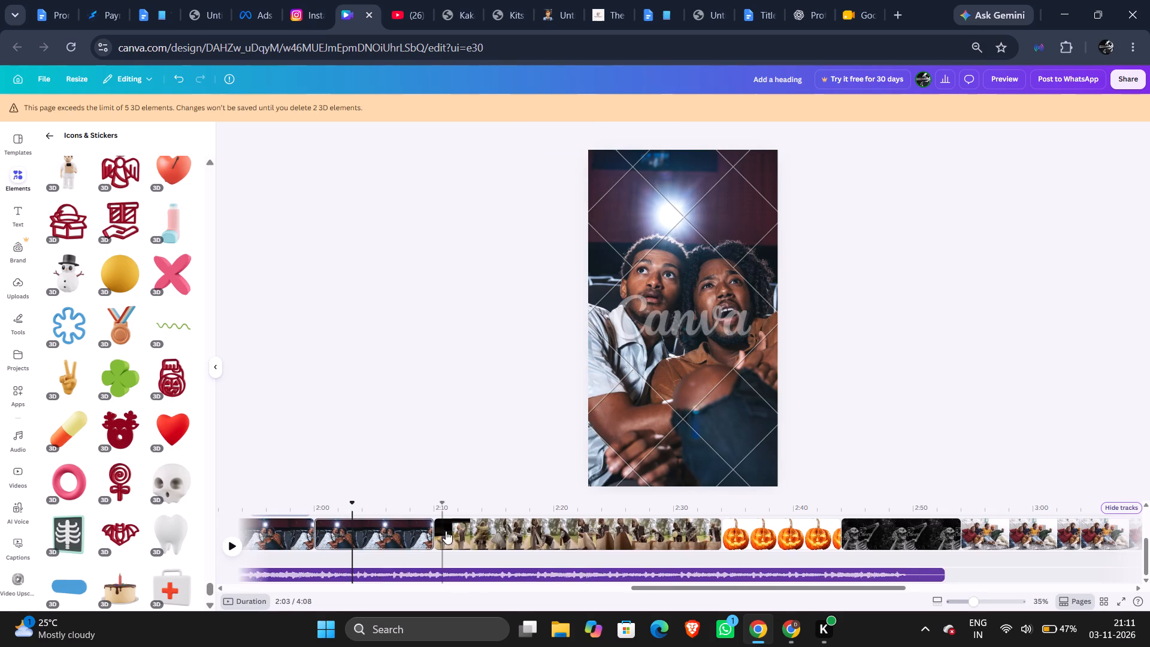
pyautogui.scroll(5, 446, 531)
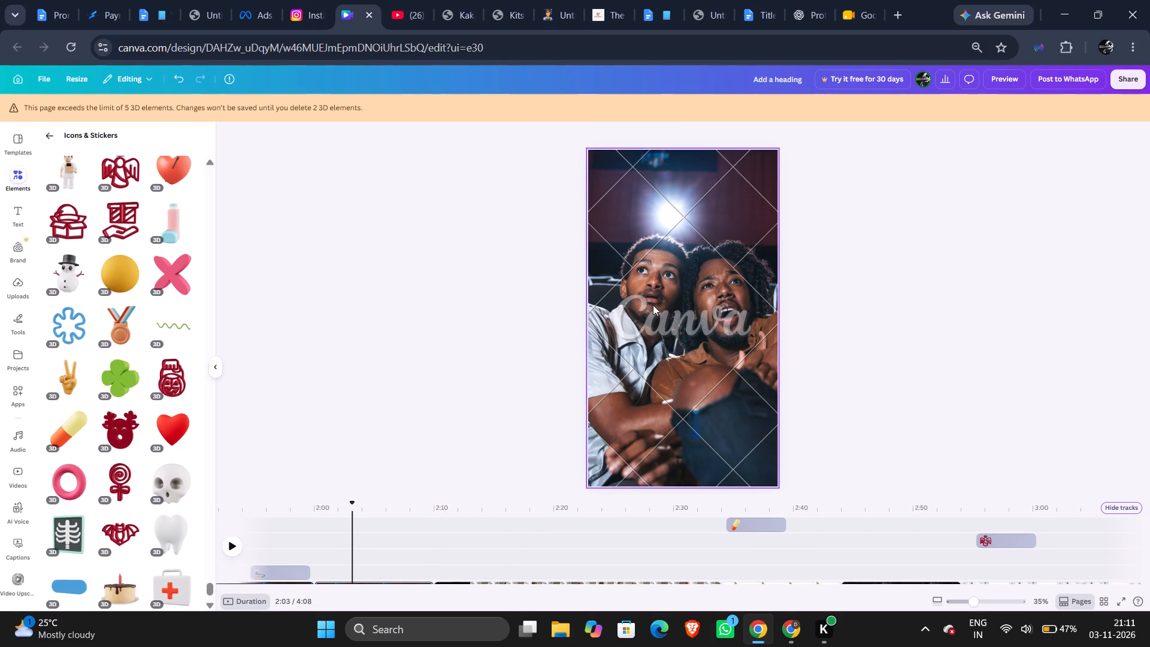
pyautogui.scroll(4, 670, 382)
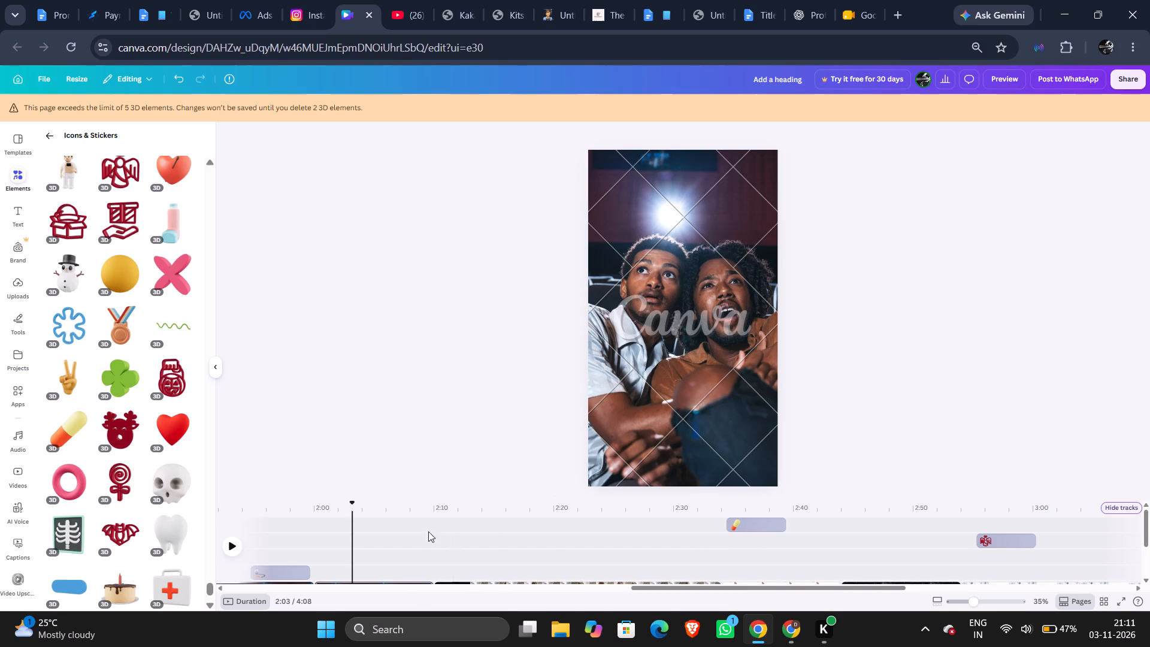
pyautogui.doubleClick(602, 326)
pyautogui.click(225, 545)
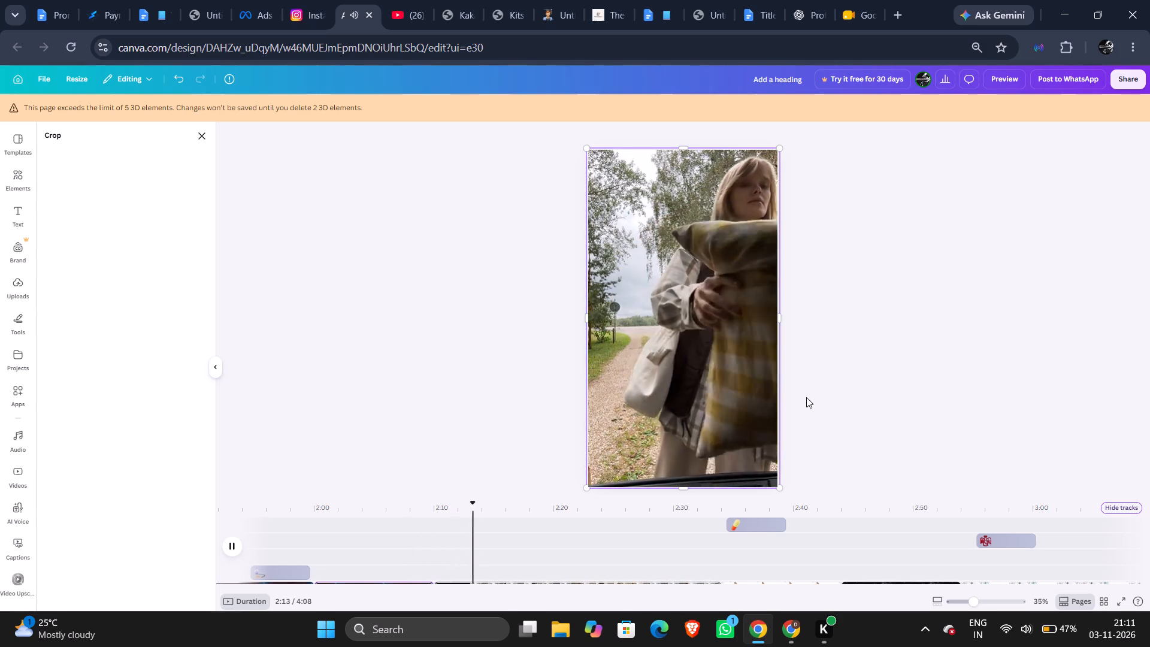
pyautogui.doubleClick(292, 533)
# Open the Captions tool.
pyautogui.click(31, 552)
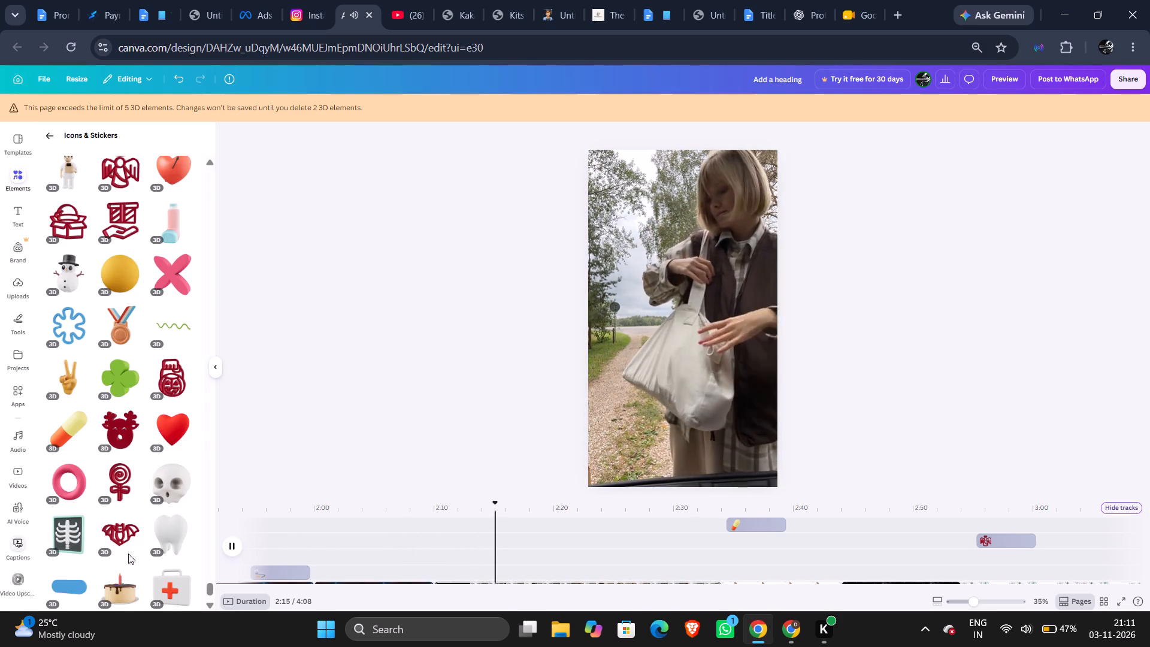
# Return the playhead to the start of the timeline and play the video from the beginning.
pyautogui.tripleClick(229, 589)
pyautogui.tripleClick(229, 589)
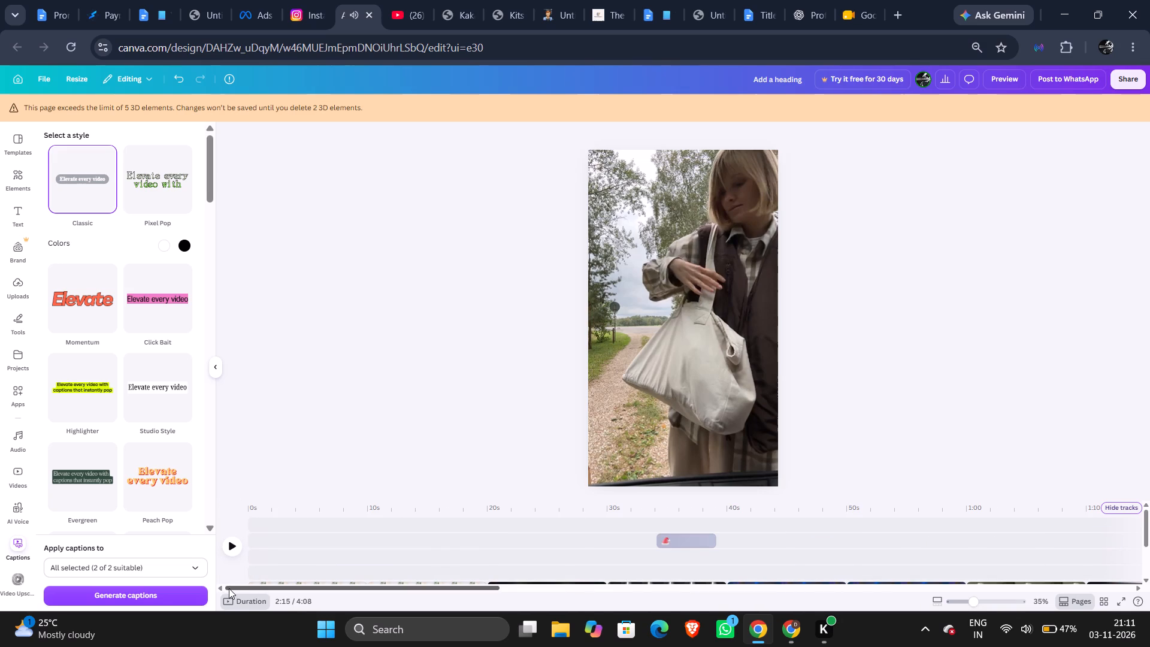
pyautogui.click(229, 588)
pyautogui.click(243, 507)
pyautogui.click(255, 505)
pyautogui.click(231, 542)
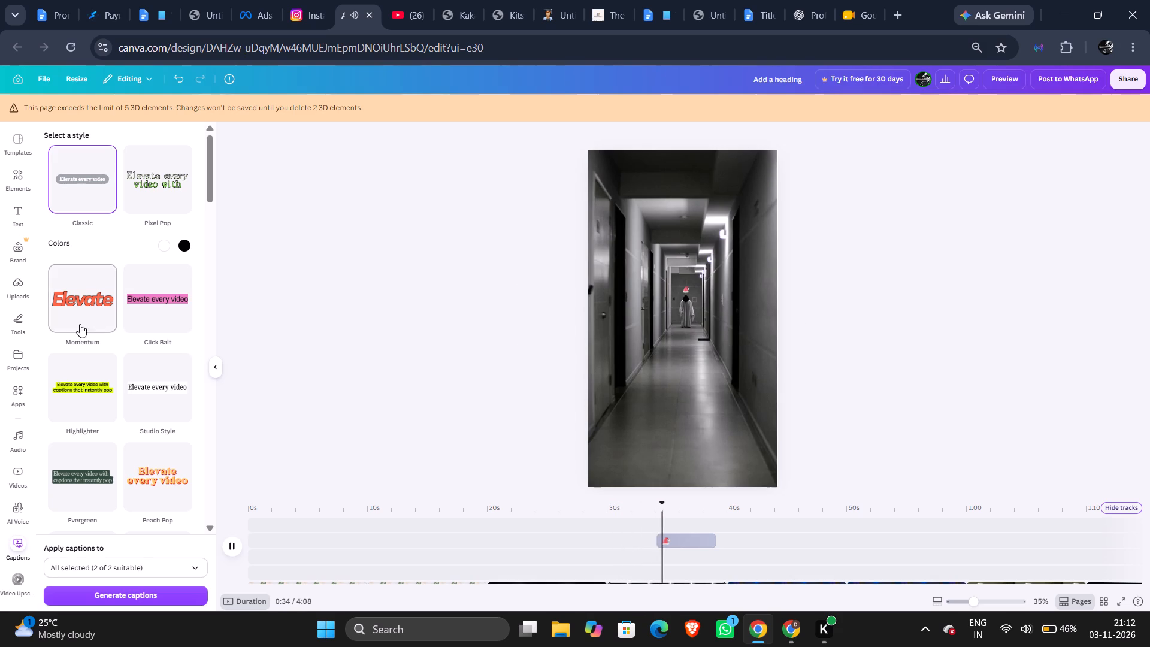
# Look through the caption styles, from Classic to Arcade and back to the middle of the list, while the video plays.
pyautogui.scroll(-3, 99, 318)
pyautogui.scroll(3, 101, 324)
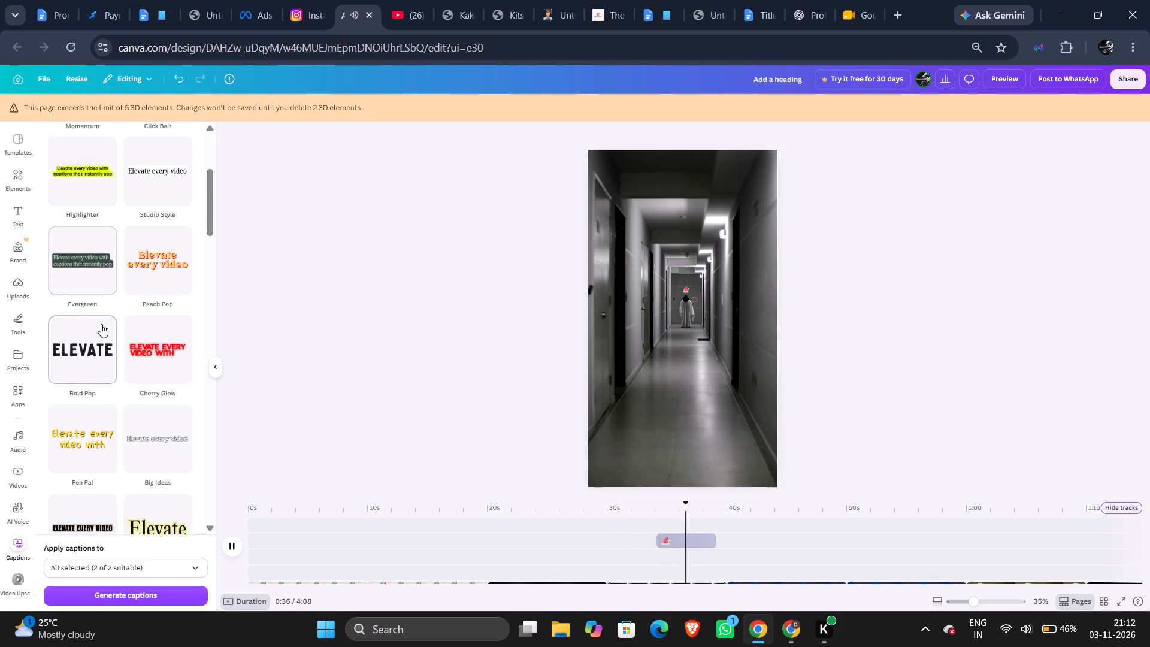
pyautogui.scroll(4, 101, 324)
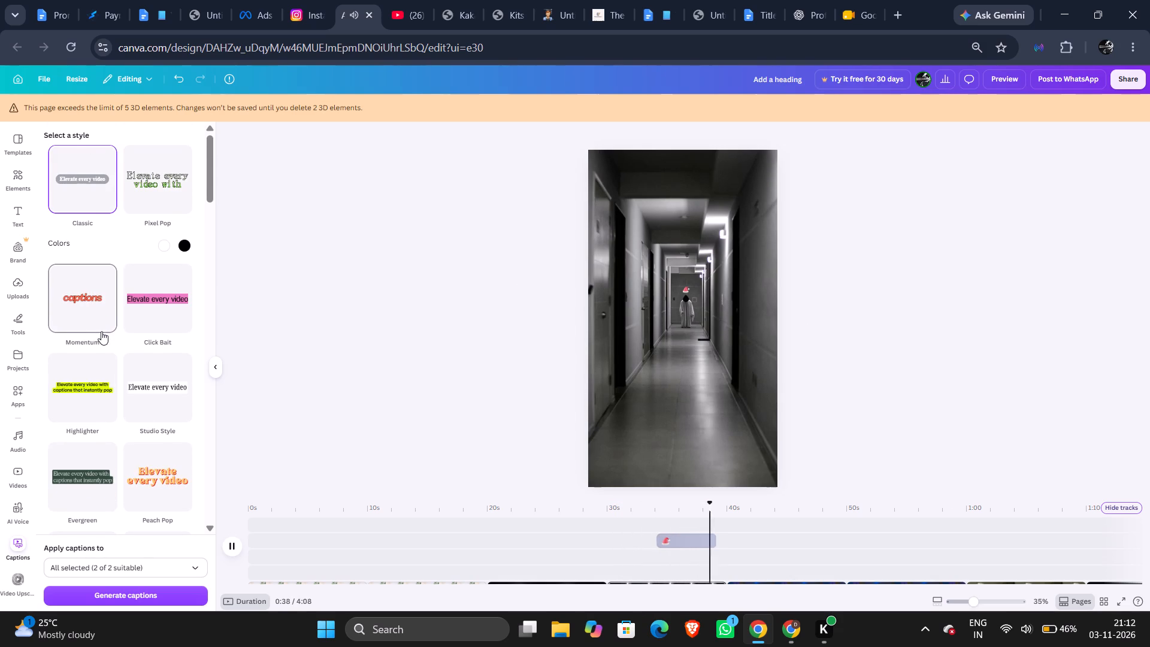
pyautogui.scroll(-3, 101, 331)
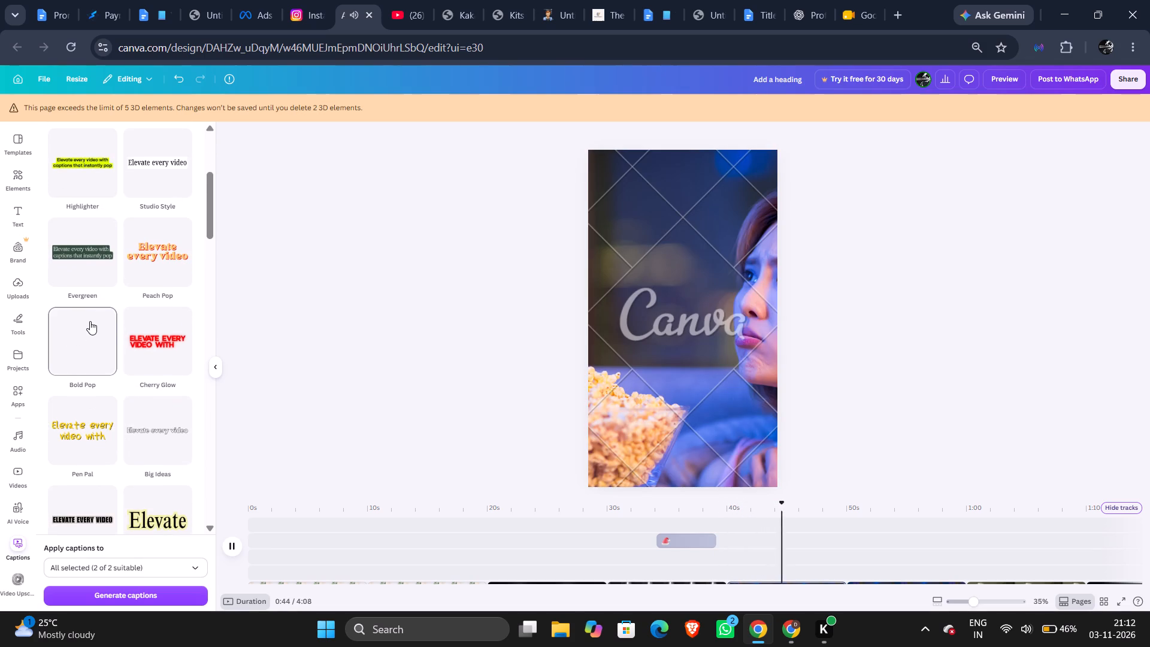
pyautogui.scroll(-1, 90, 321)
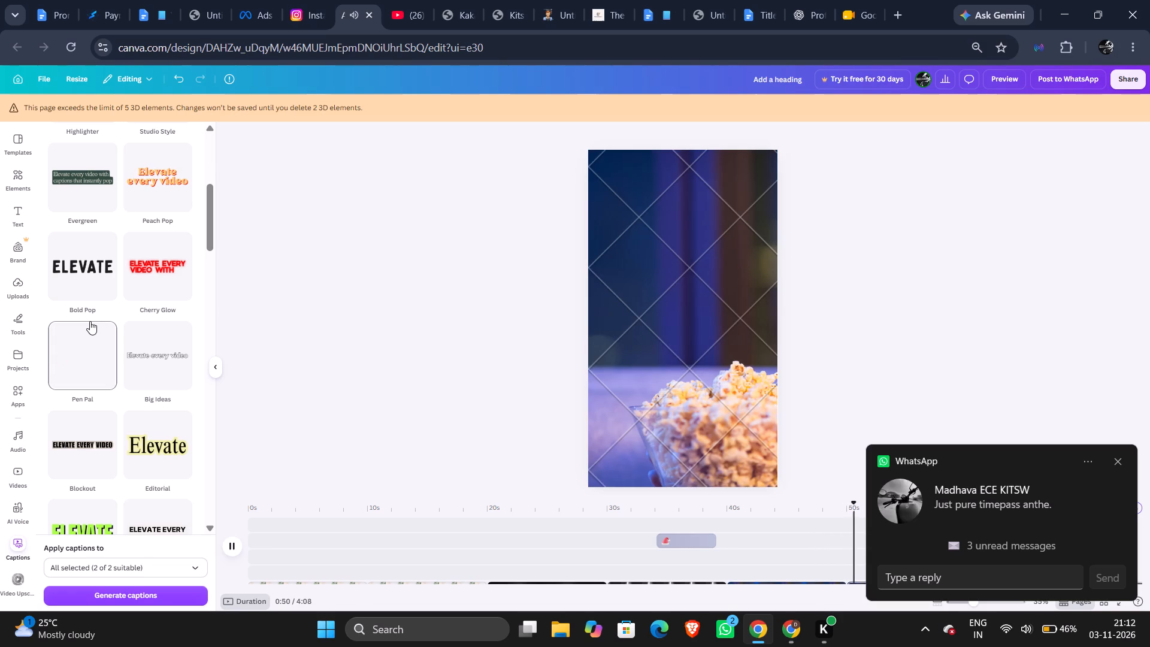
pyautogui.scroll(-1, 90, 321)
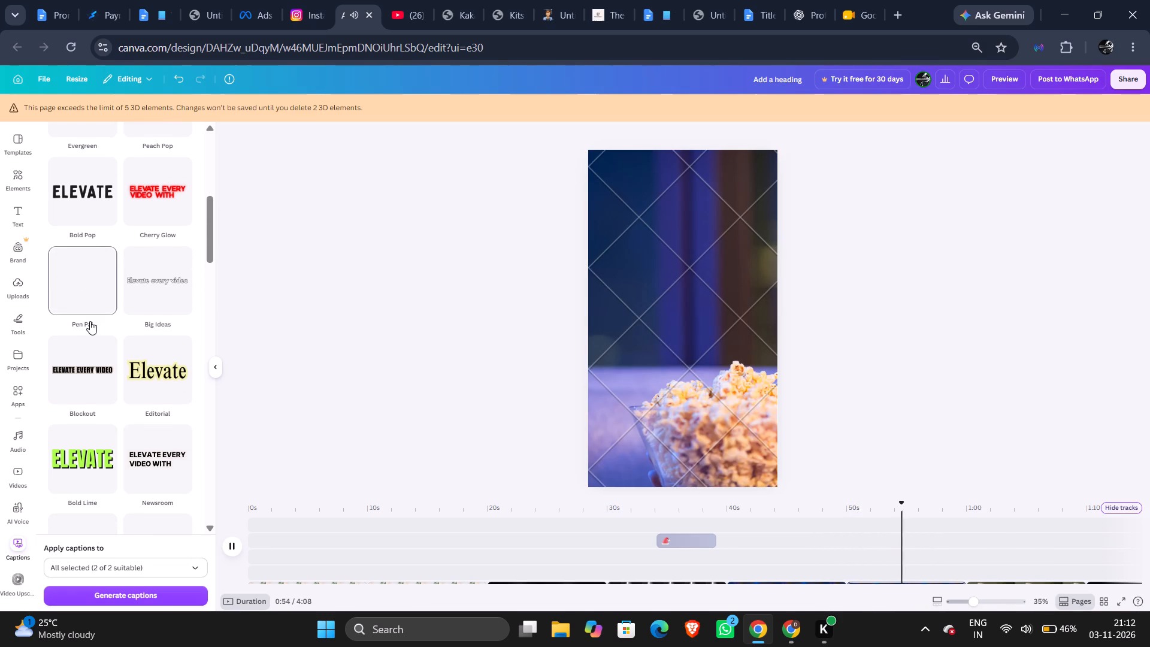
pyautogui.scroll(-2, 90, 321)
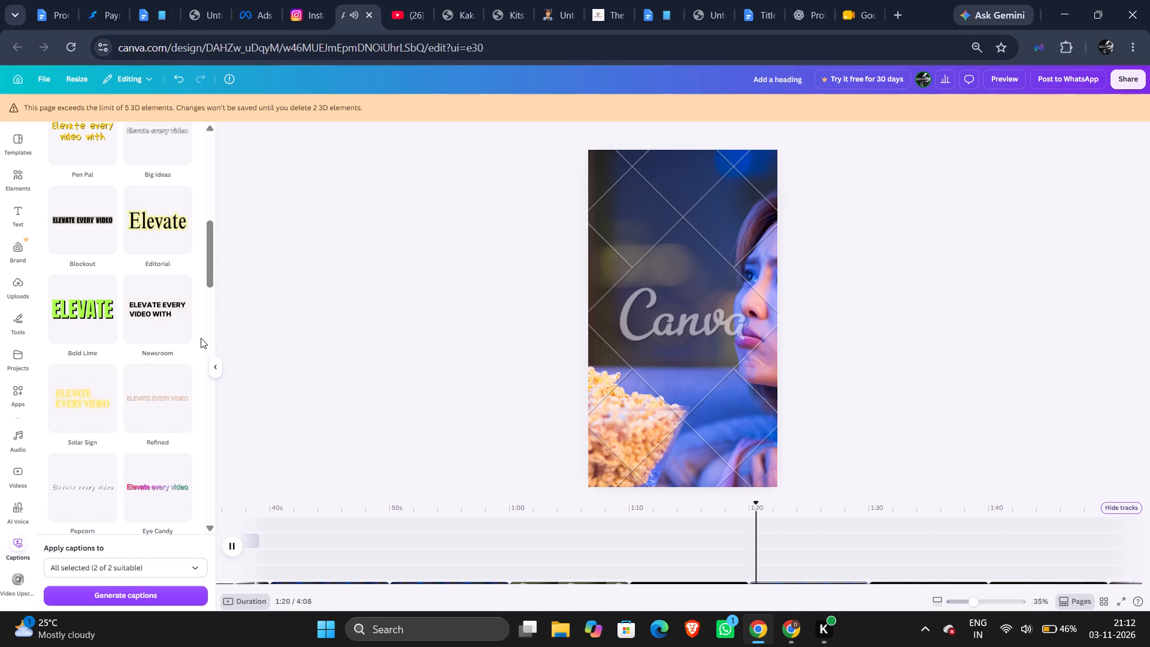
pyautogui.scroll(-7, 200, 338)
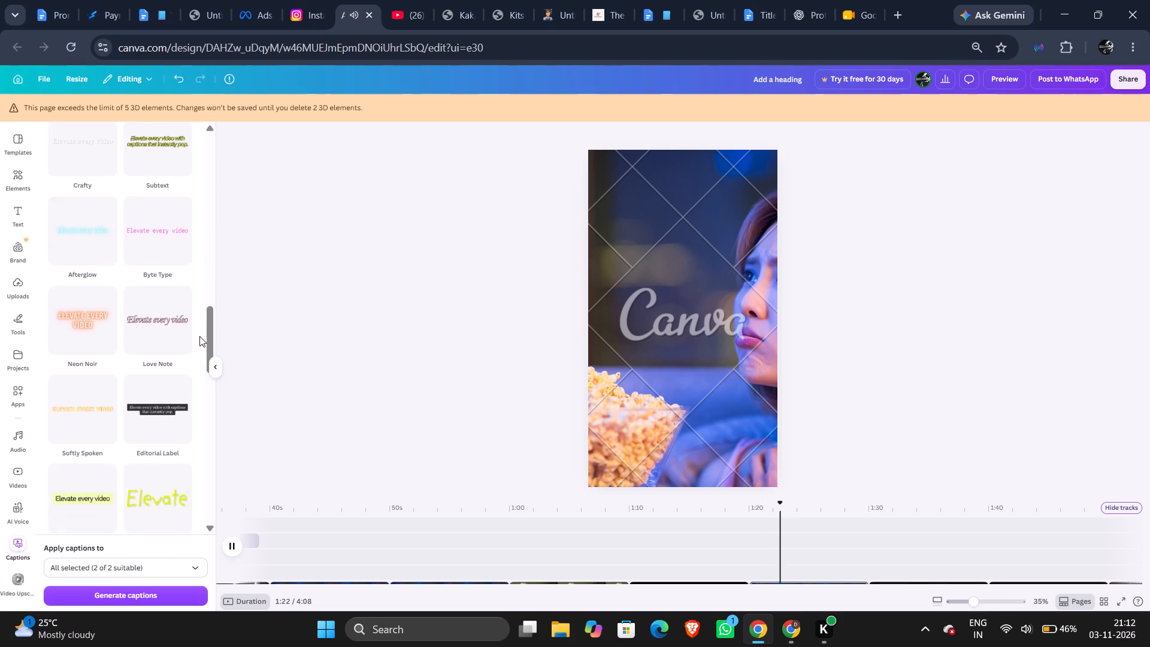
pyautogui.scroll(-7, 199, 336)
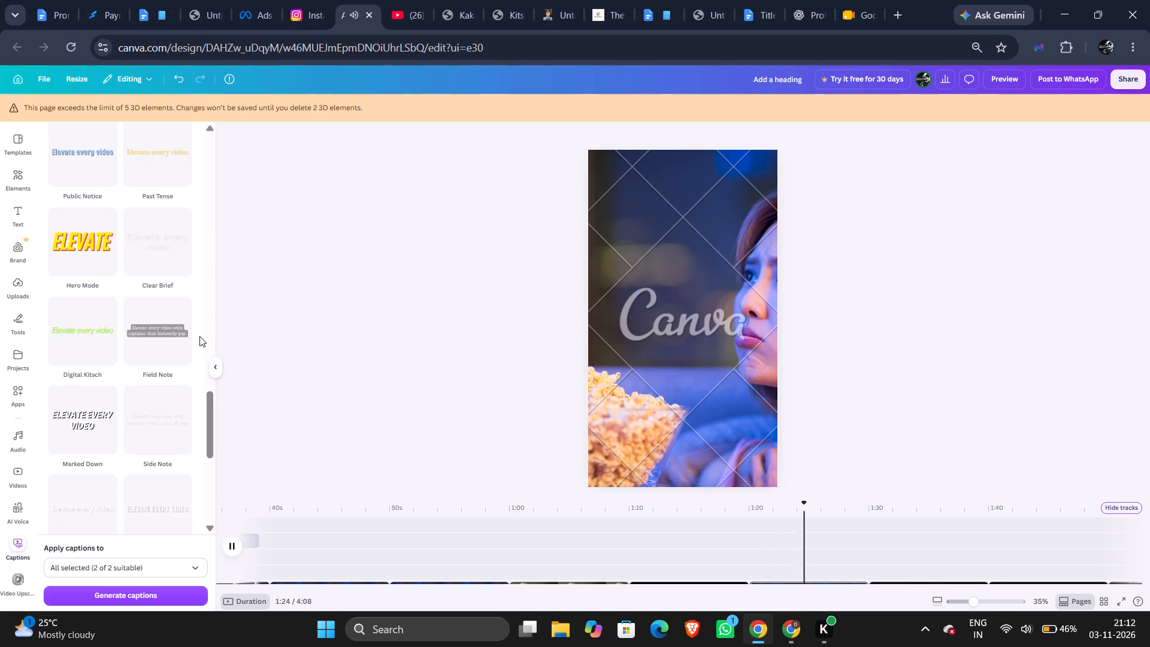
pyautogui.scroll(-4, 199, 336)
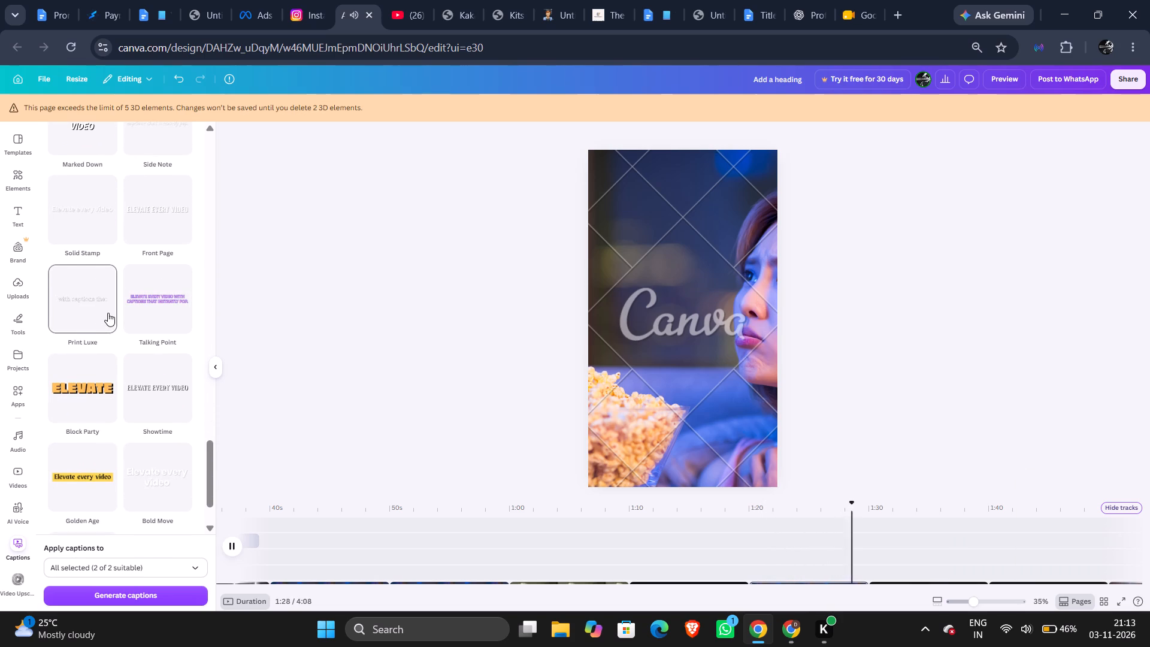
pyautogui.scroll(-4, 108, 313)
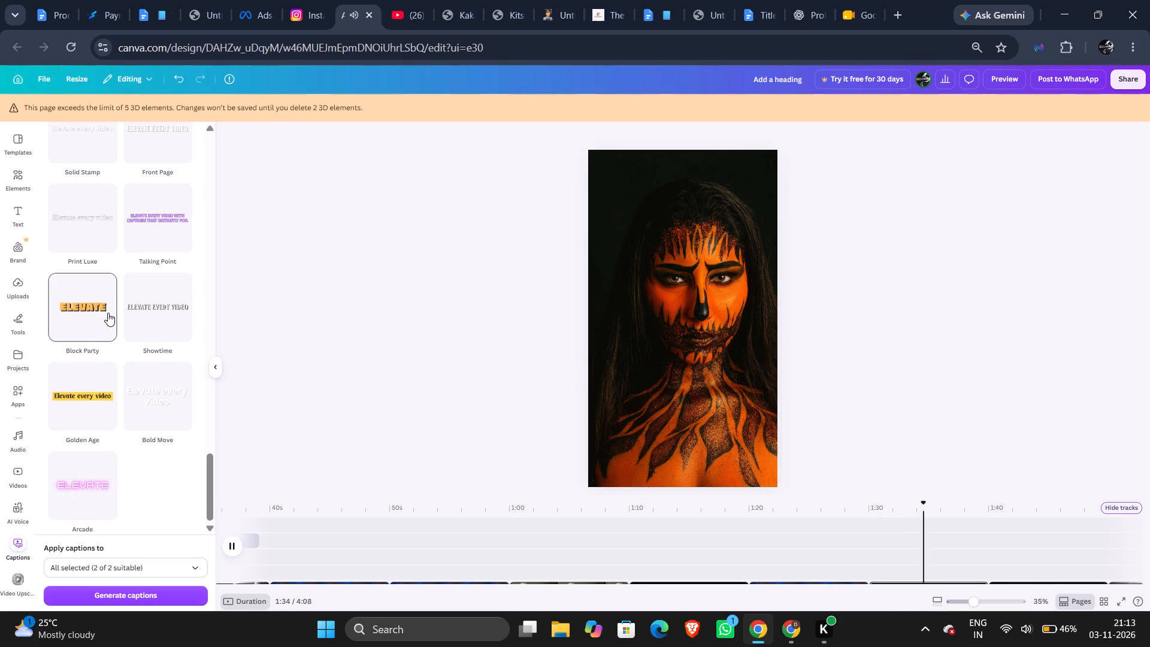
pyautogui.scroll(-5, 108, 313)
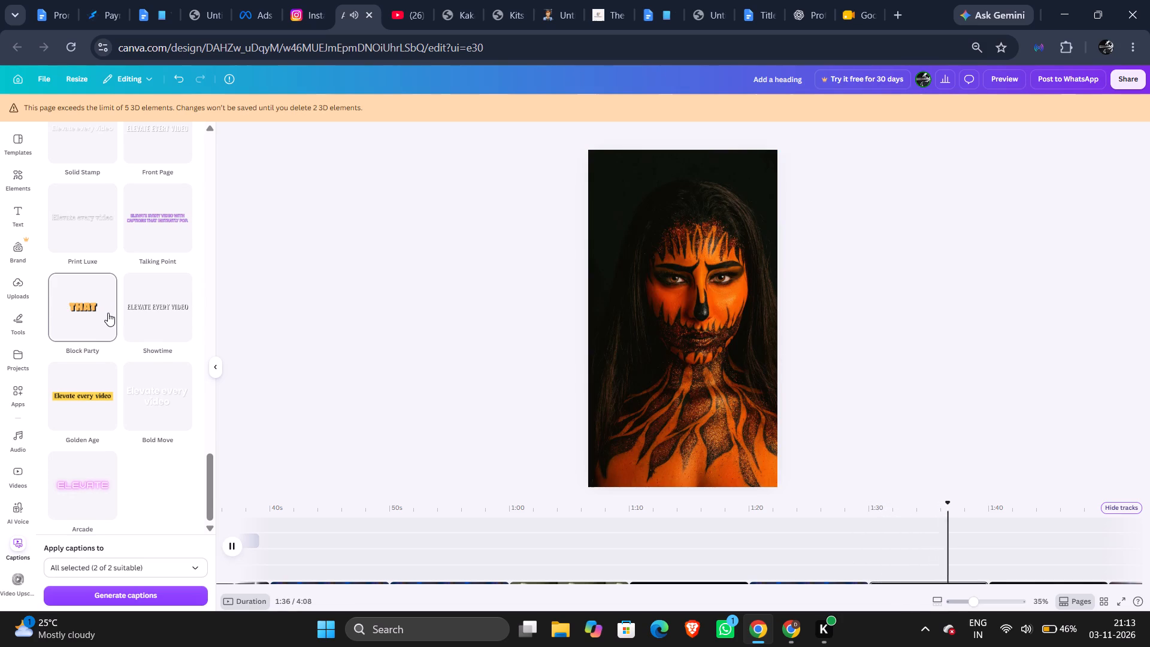
pyautogui.scroll(-4, 108, 313)
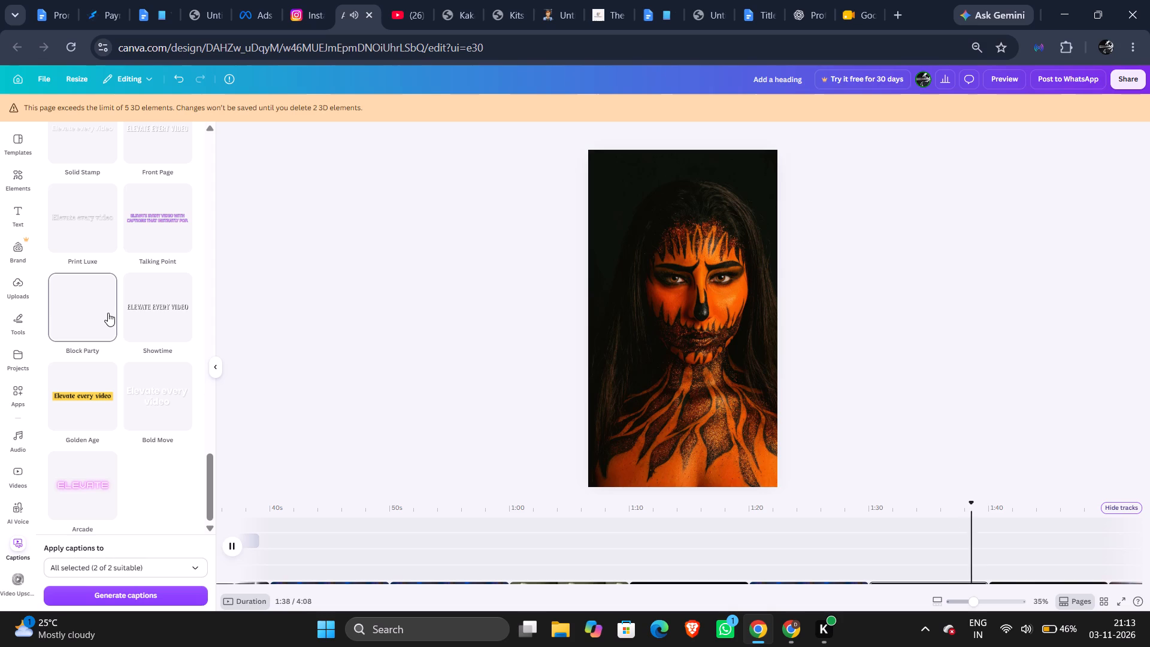
pyautogui.scroll(-3, 108, 313)
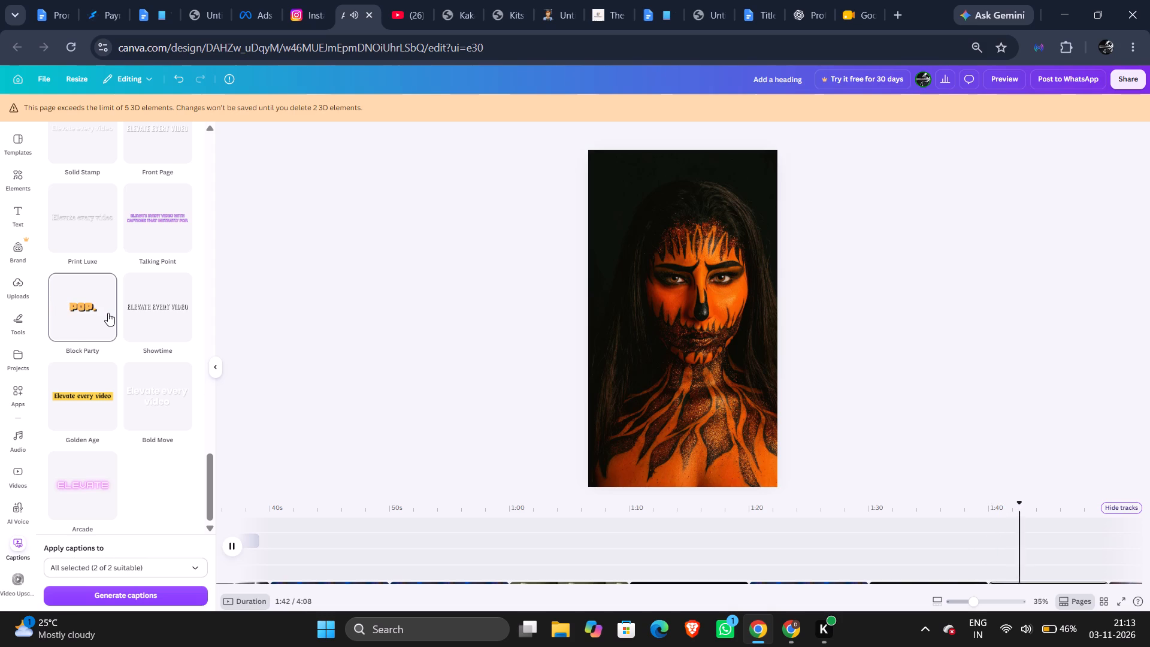
pyautogui.scroll(-2, 108, 313)
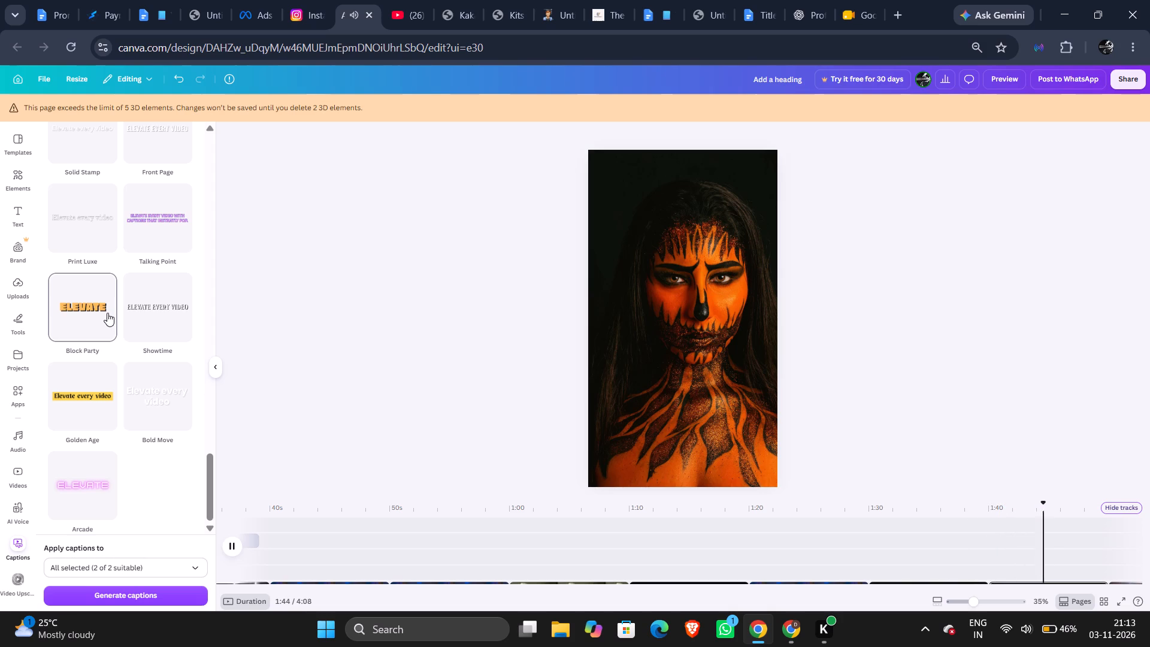
pyautogui.scroll(-7, 107, 313)
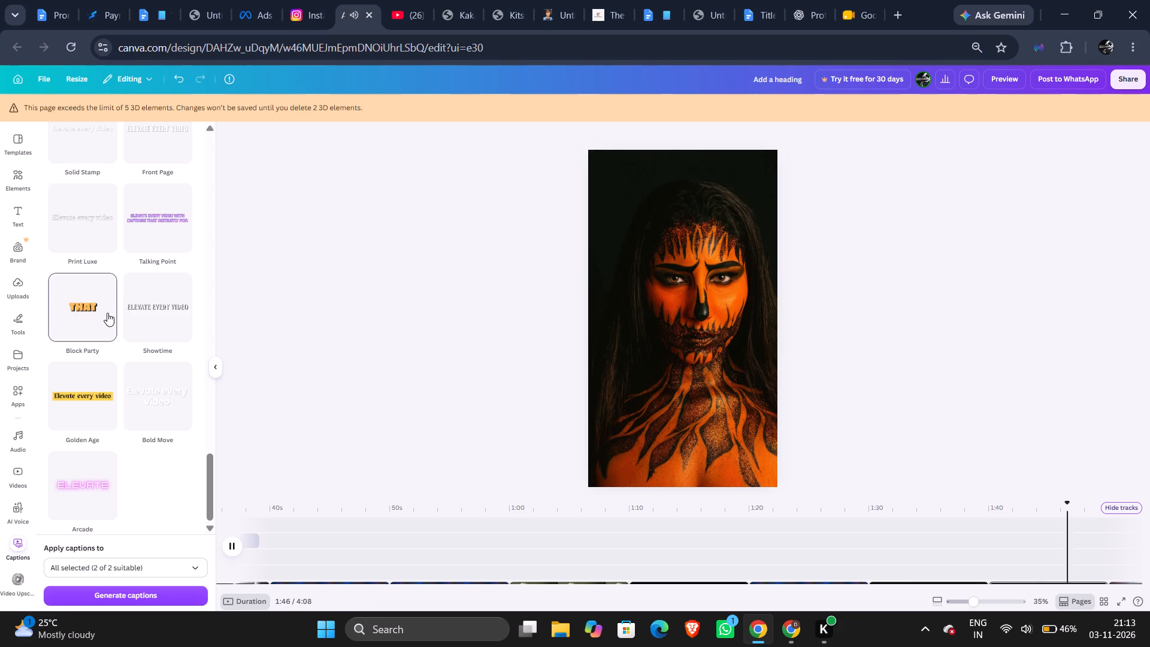
pyautogui.scroll(4, 107, 313)
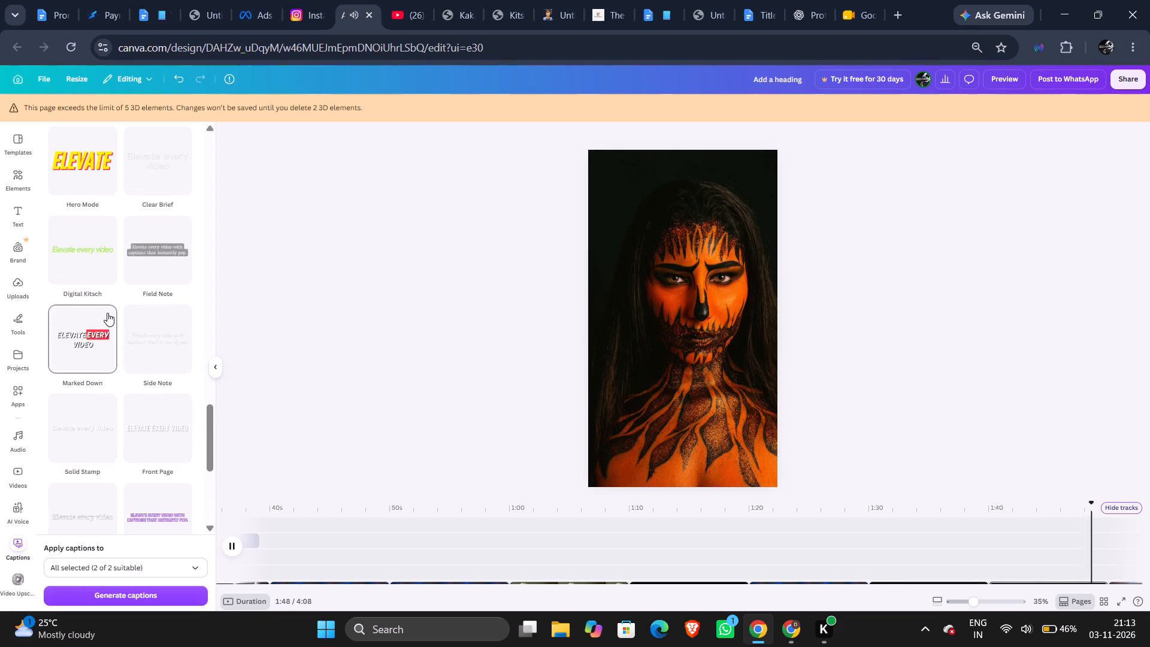
pyautogui.scroll(7, 107, 313)
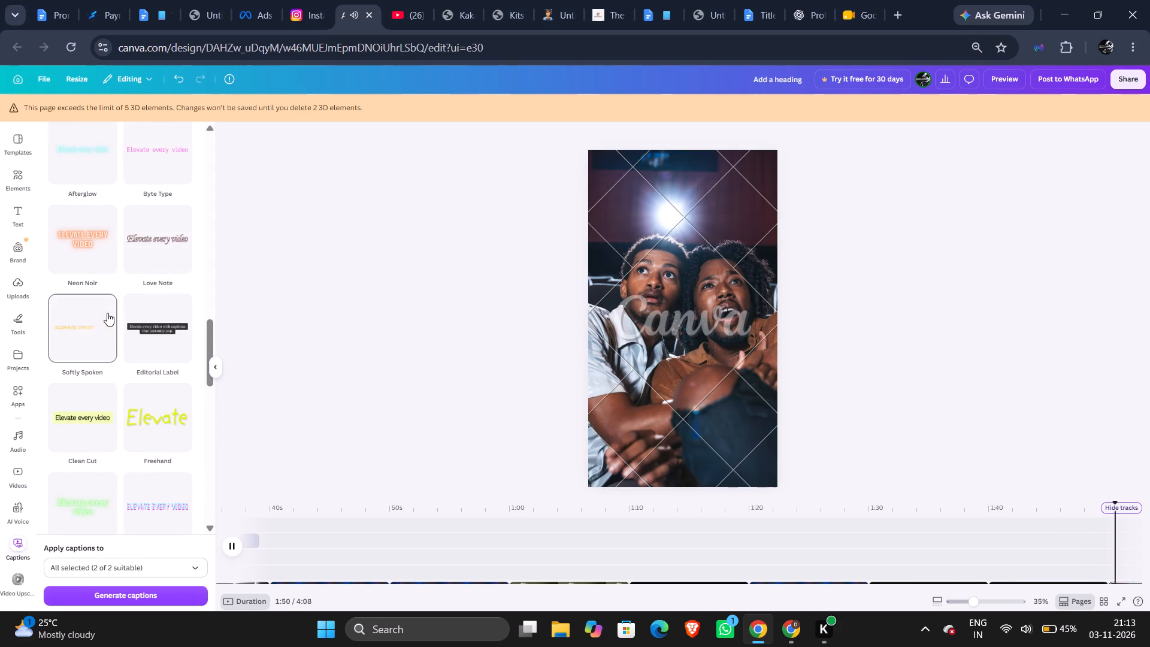
pyautogui.scroll(2, 107, 313)
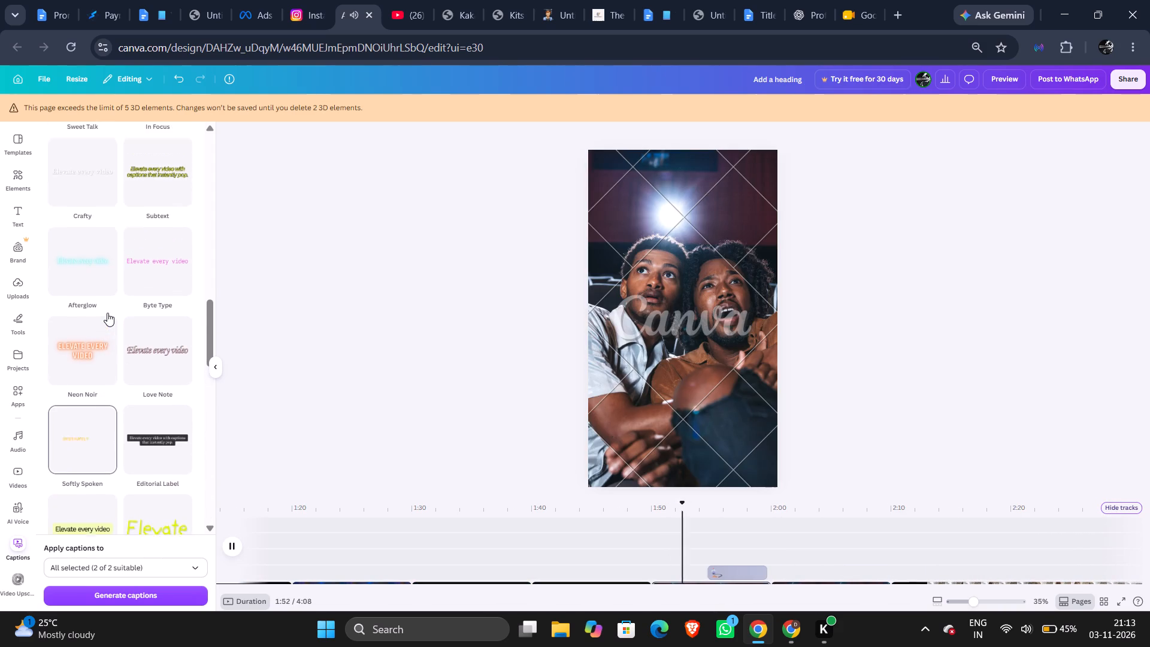
pyautogui.scroll(2, 107, 313)
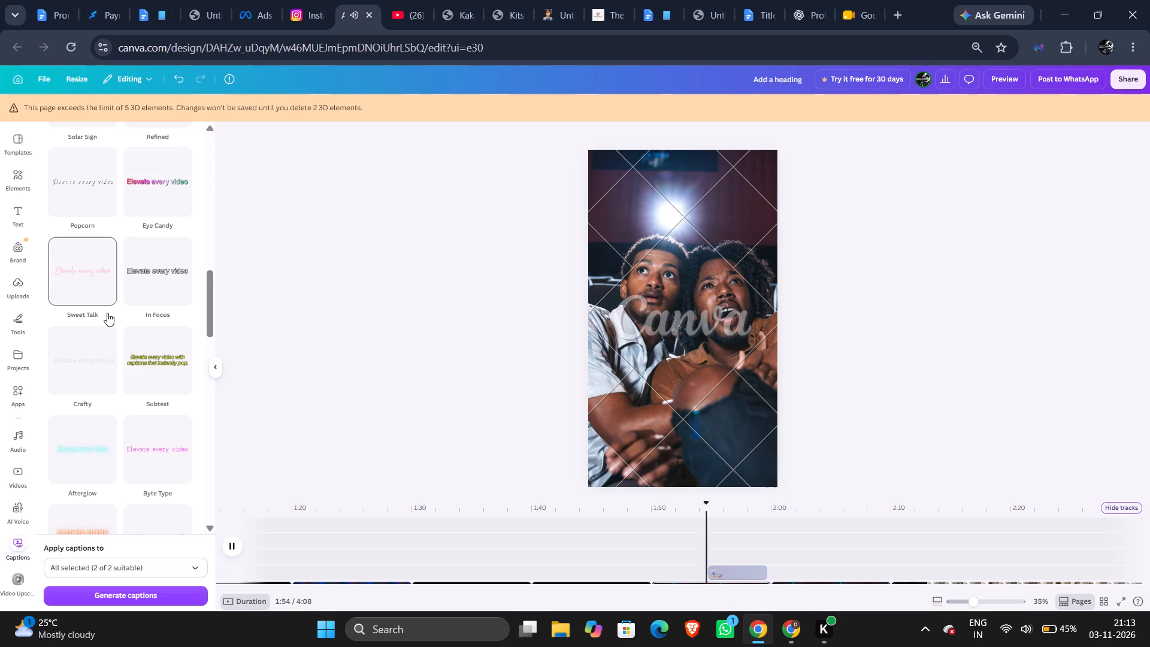
pyautogui.scroll(4, 107, 313)
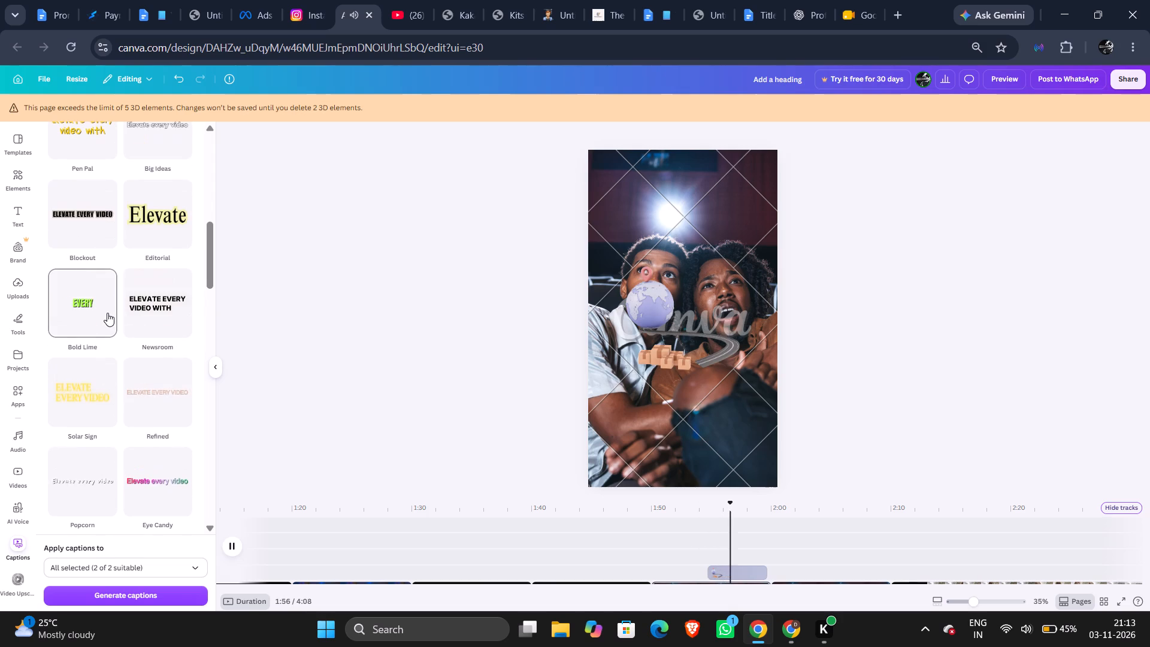
pyautogui.scroll(-2, 107, 313)
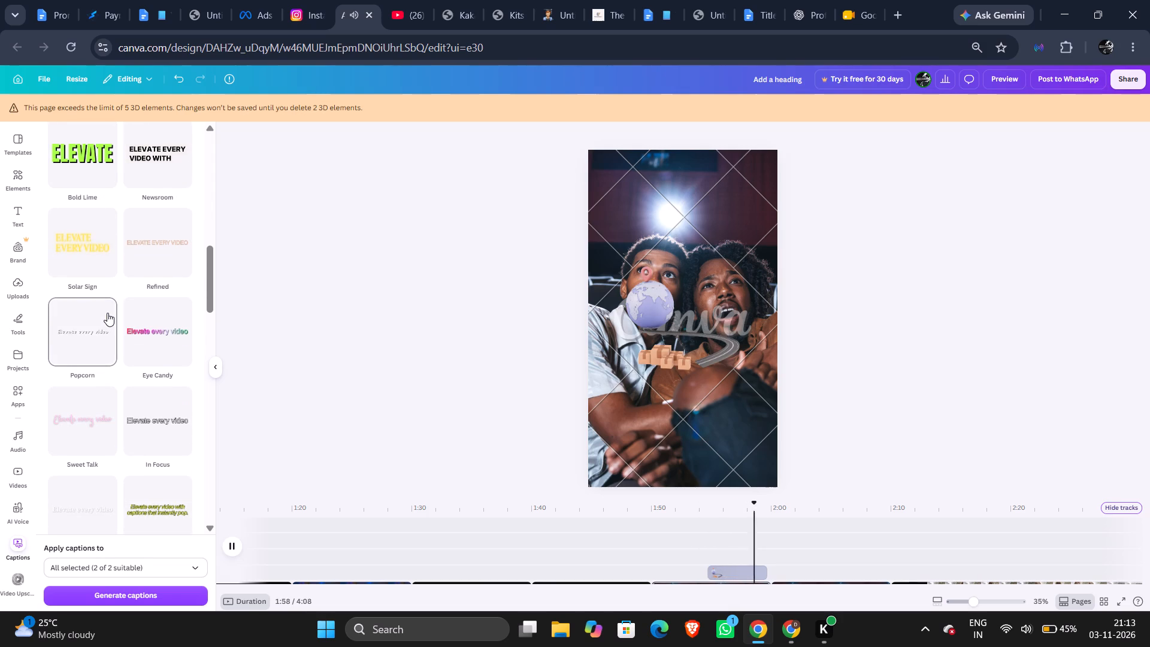
pyautogui.scroll(-3, 107, 313)
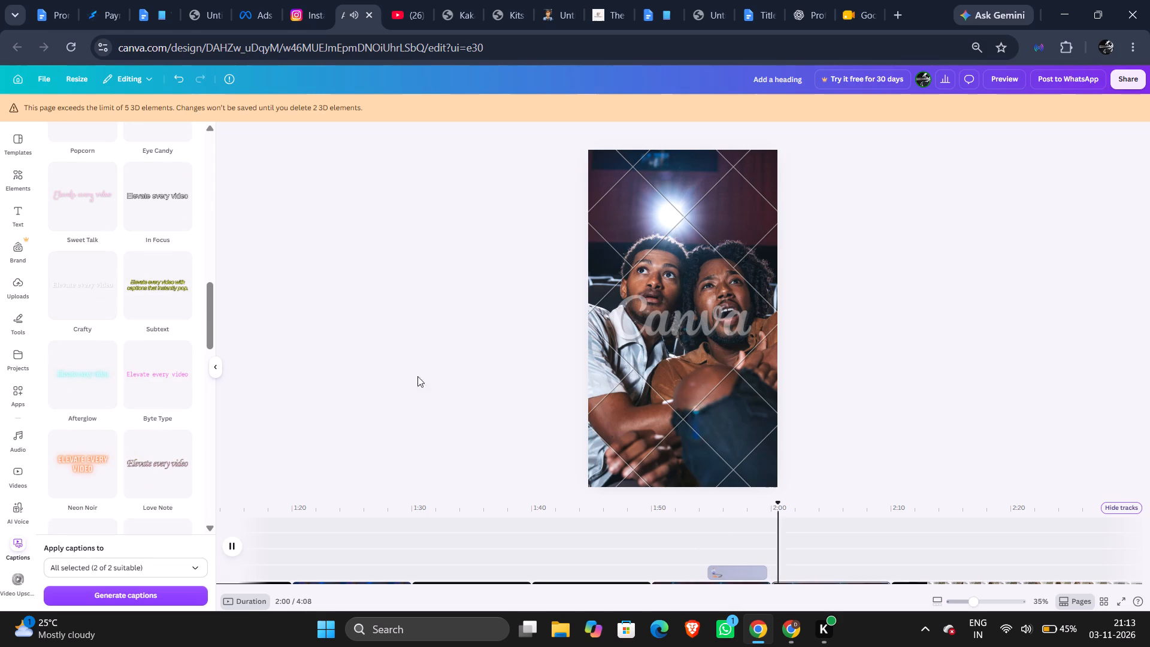
# Inspect the video clips and audio track around the 2:00 mark of the timeline.
pyautogui.scroll(-2, 472, 432)
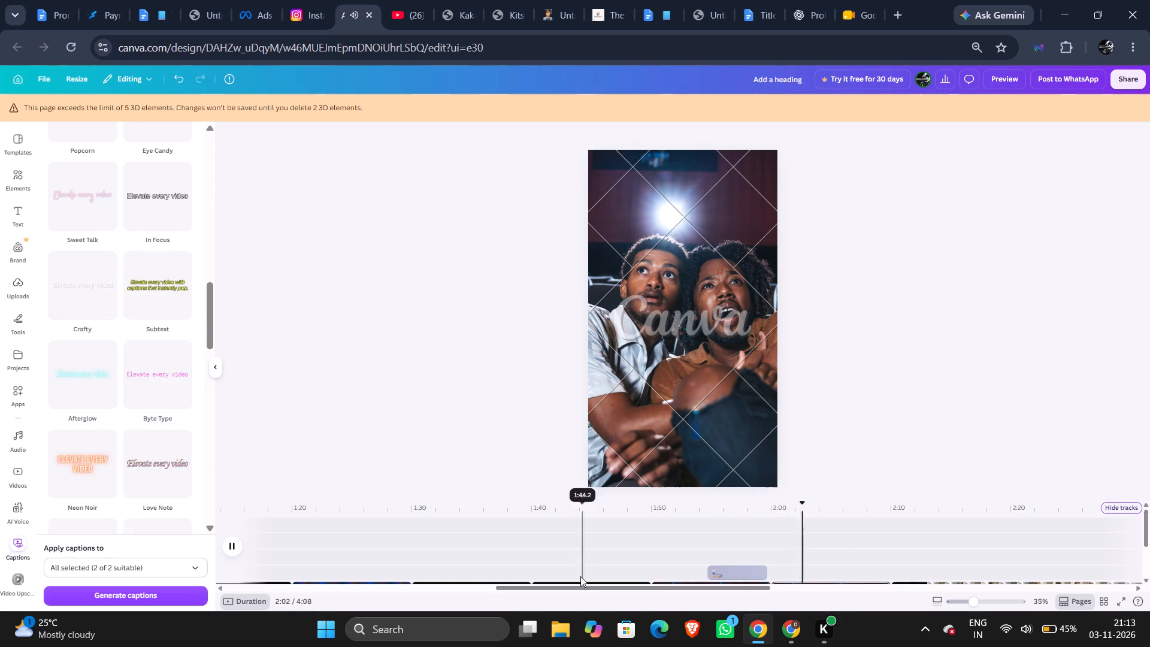
pyautogui.scroll(-7, 565, 568)
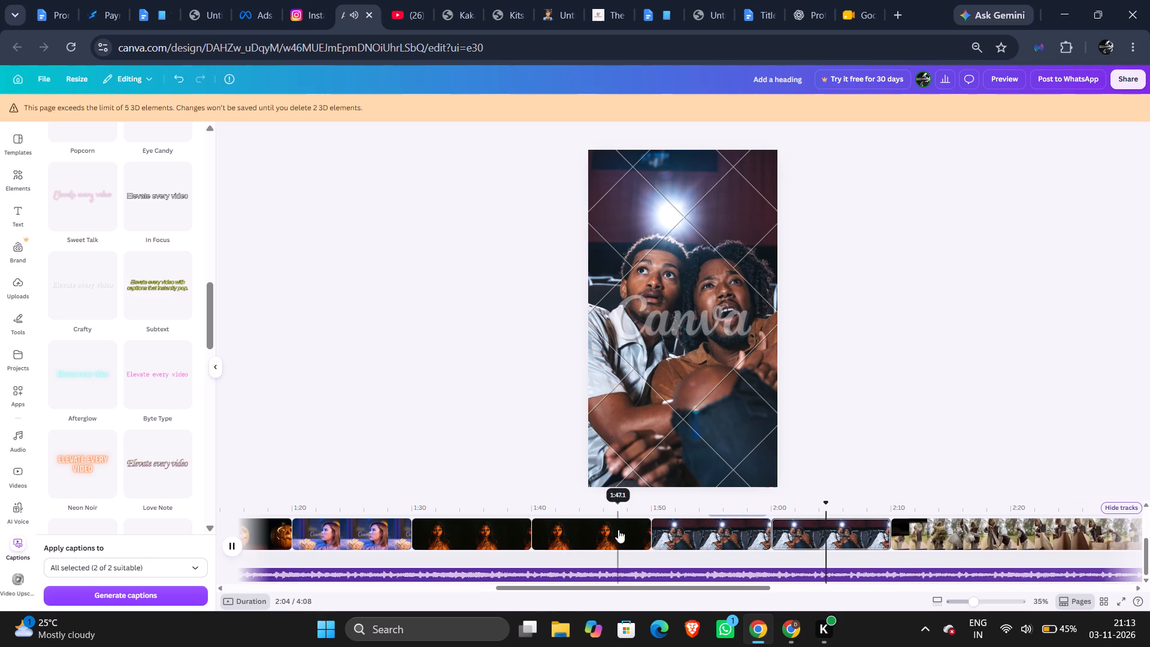
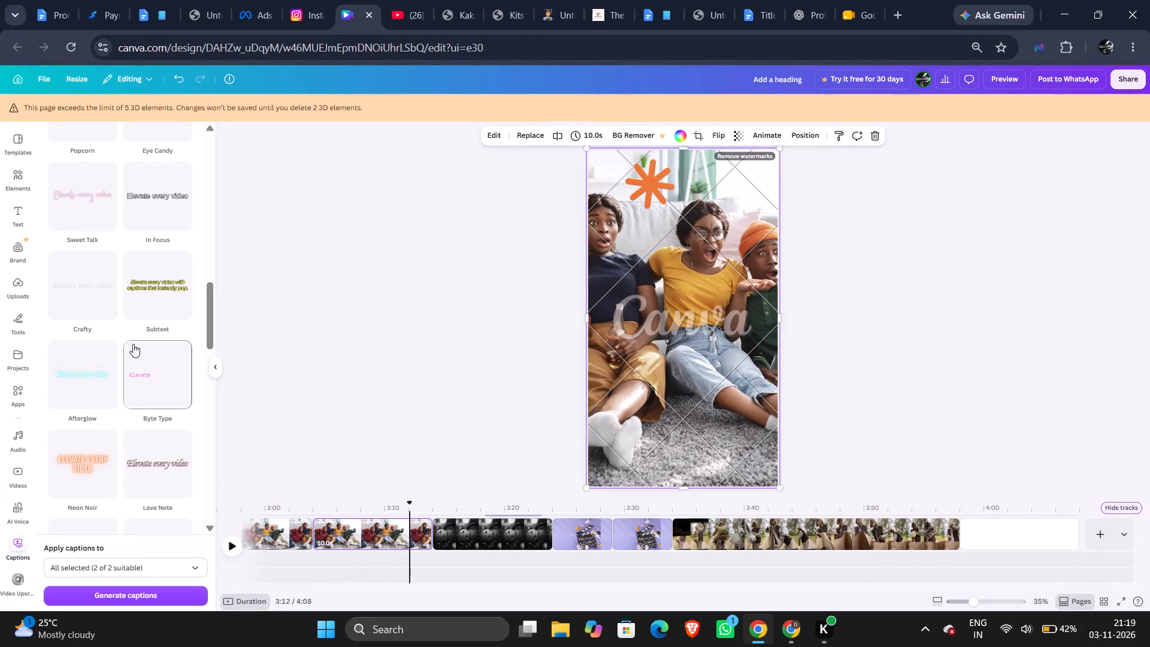
# Return to the 3D icons and stickers and add the blue flower outline at 3:12 on the surprised-friends clip.
pyautogui.scroll(3, 133, 341)
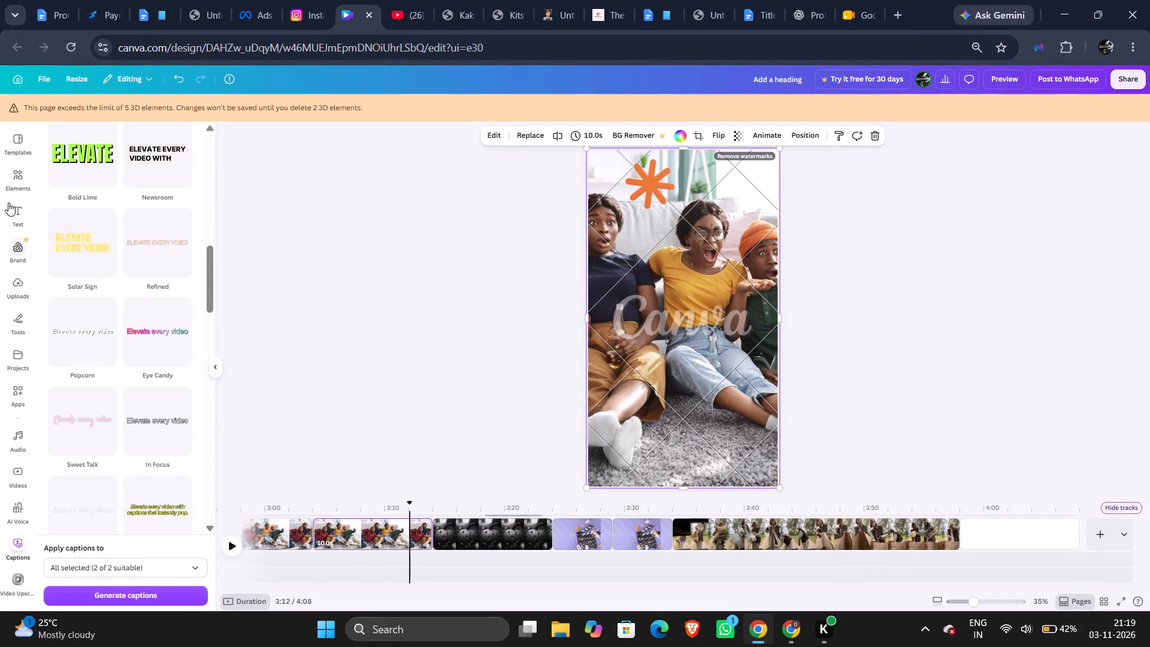
pyautogui.click(7, 178)
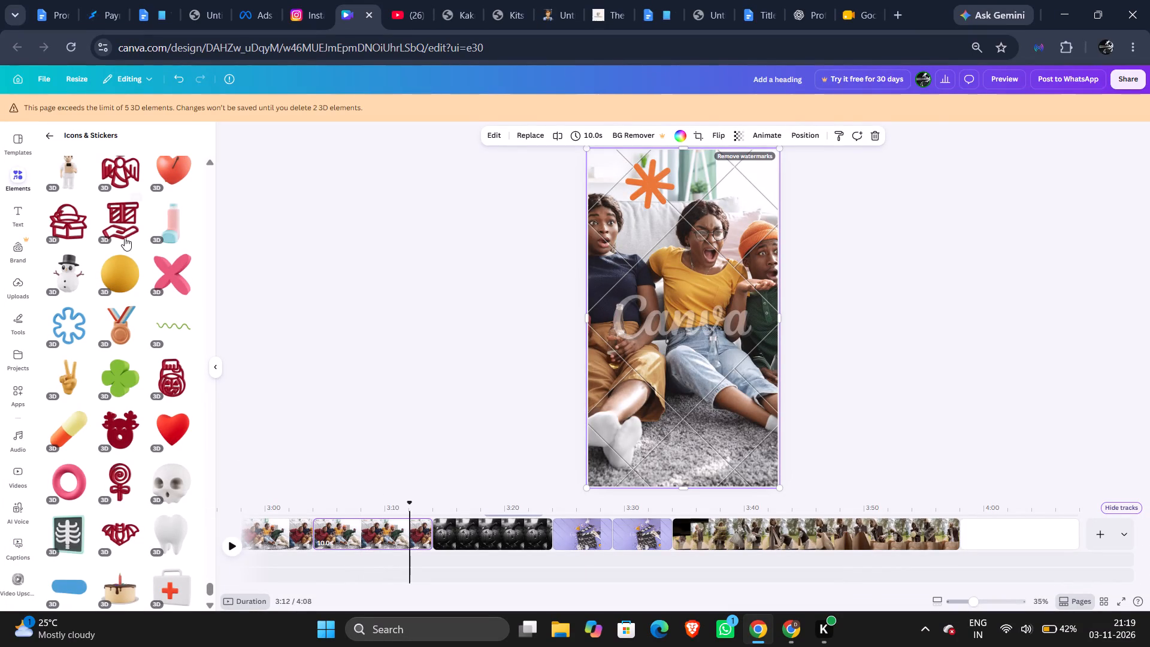
pyautogui.doubleClick(74, 317)
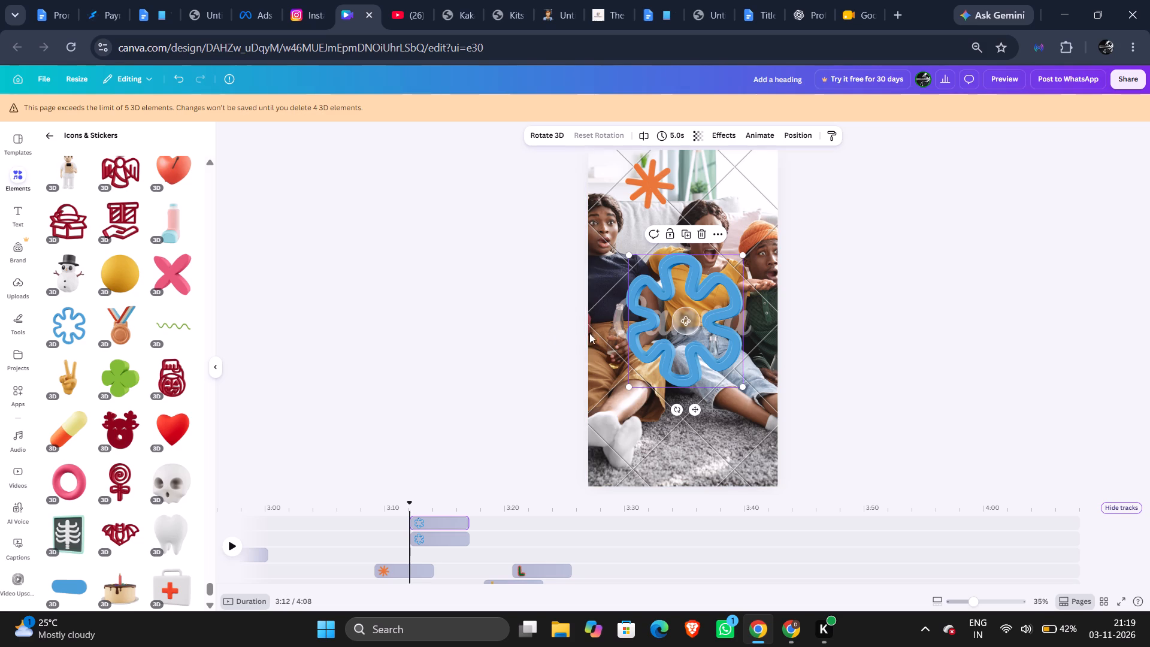
# Separate the two overlapping blue flower stickers and delete the extra copy.
pyautogui.doubleClick(685, 325)
pyautogui.doubleClick(737, 358)
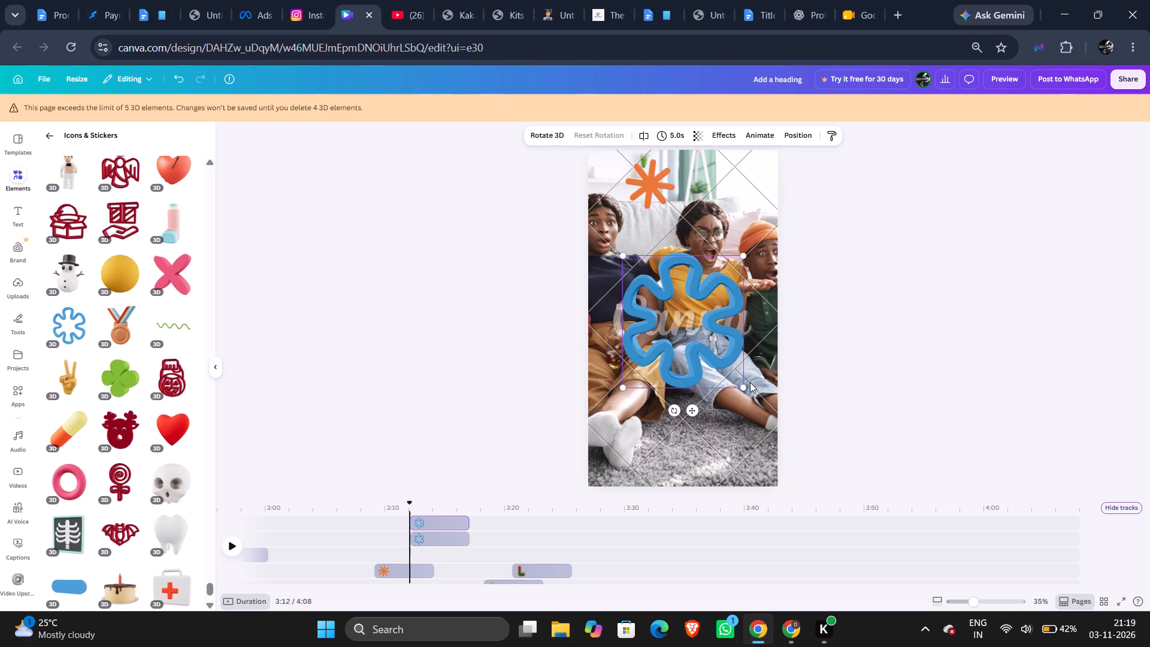
pyautogui.click(742, 383)
pyautogui.moveTo(742, 383); pyautogui.dragTo(739, 376)
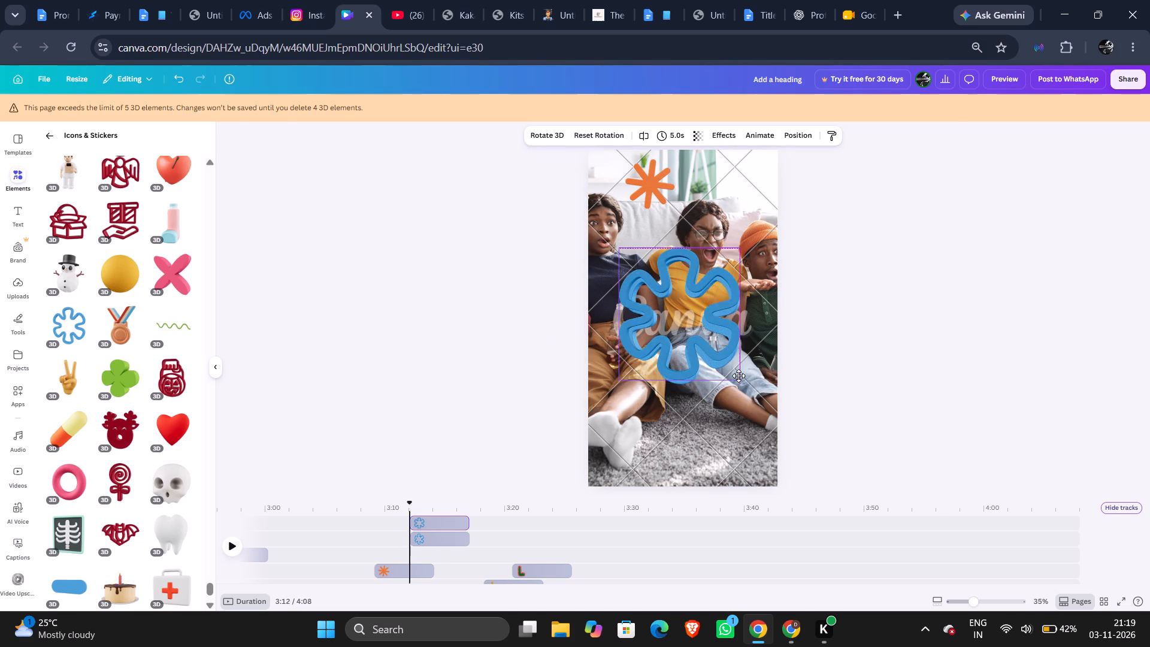
pyautogui.moveTo(739, 376); pyautogui.dragTo(703, 339)
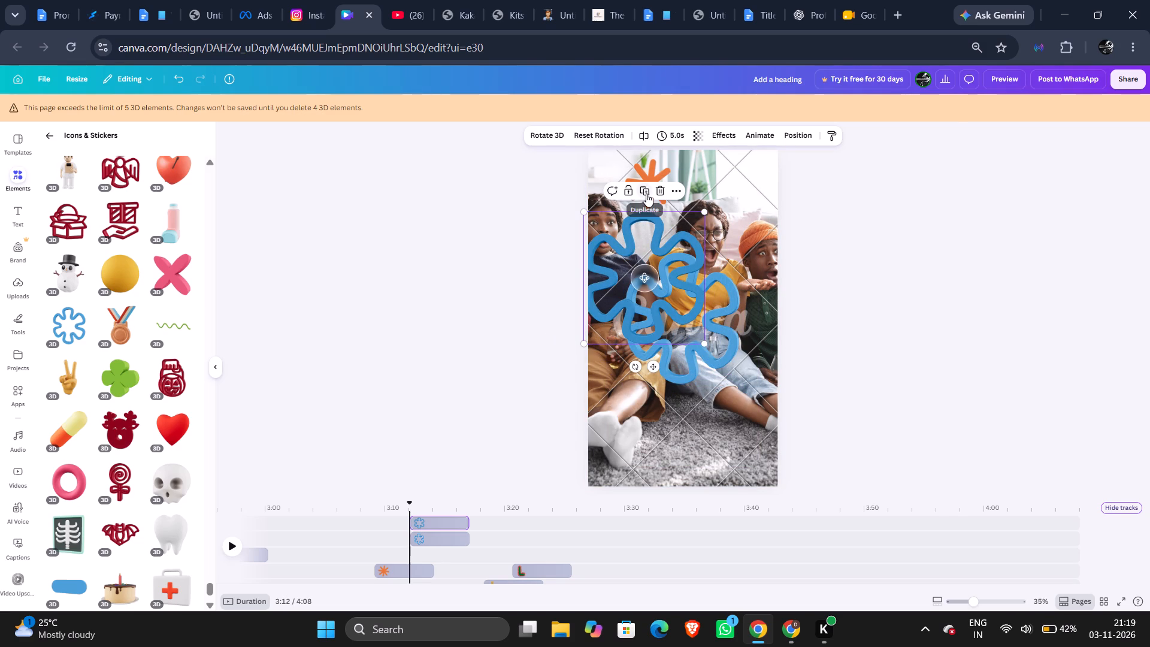
pyautogui.click(660, 188)
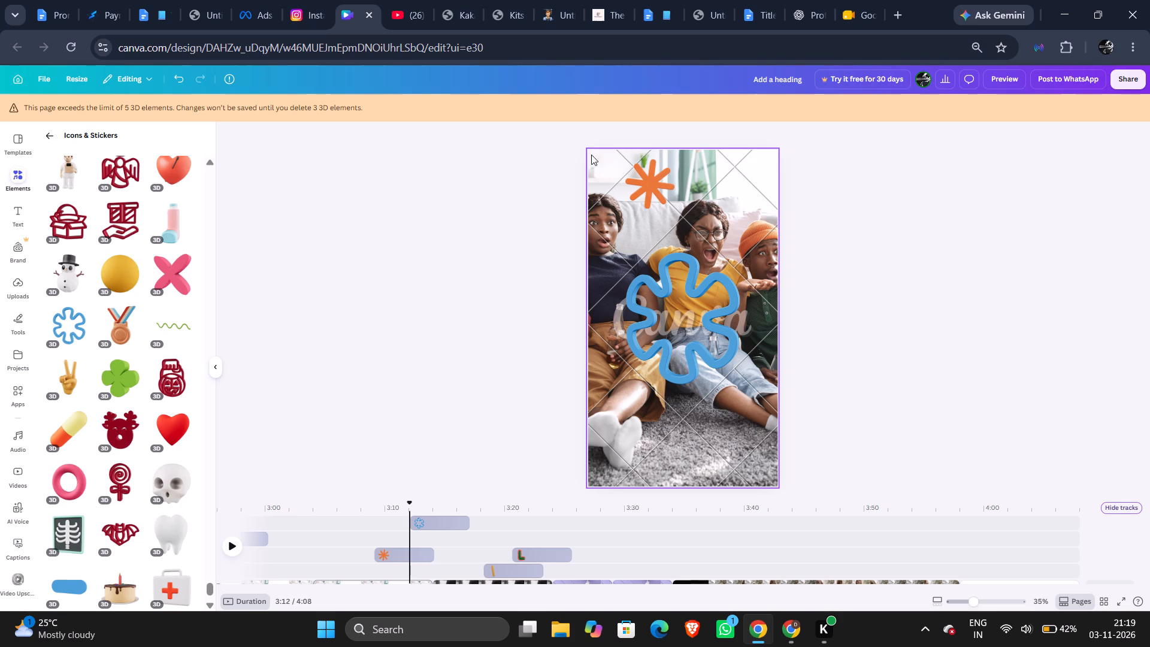
# Shrink the remaining blue flower sticker to a small size beside the middle person in the photo.
pyautogui.click(661, 322)
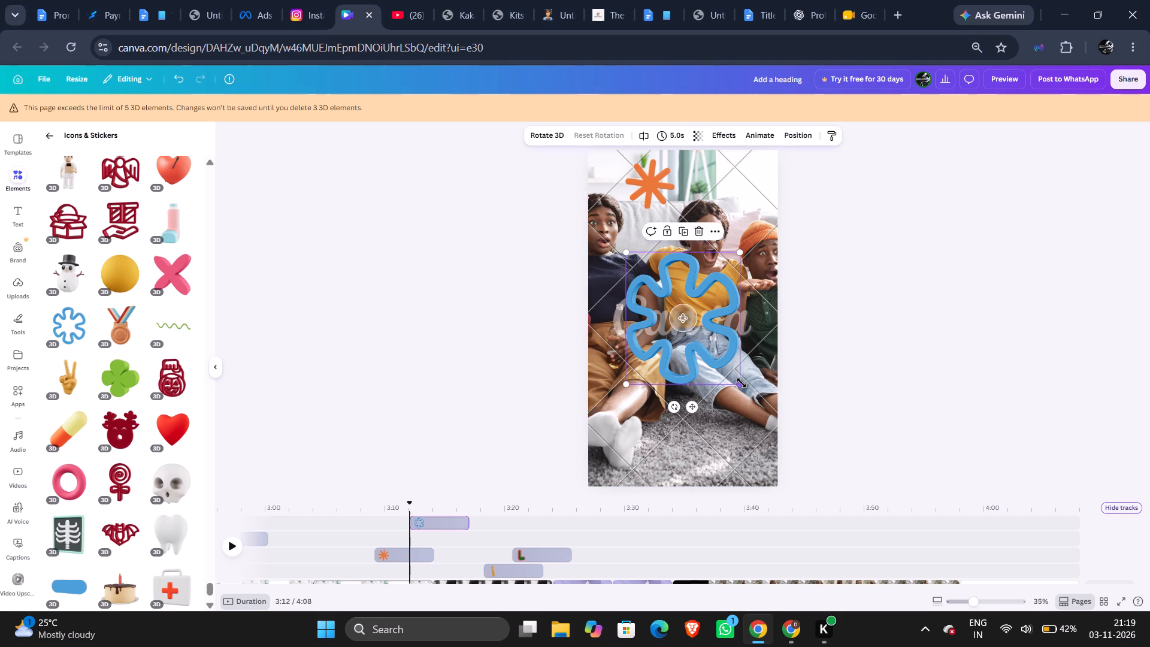
pyautogui.doubleClick(742, 382)
pyautogui.moveTo(742, 382); pyautogui.dragTo(724, 359)
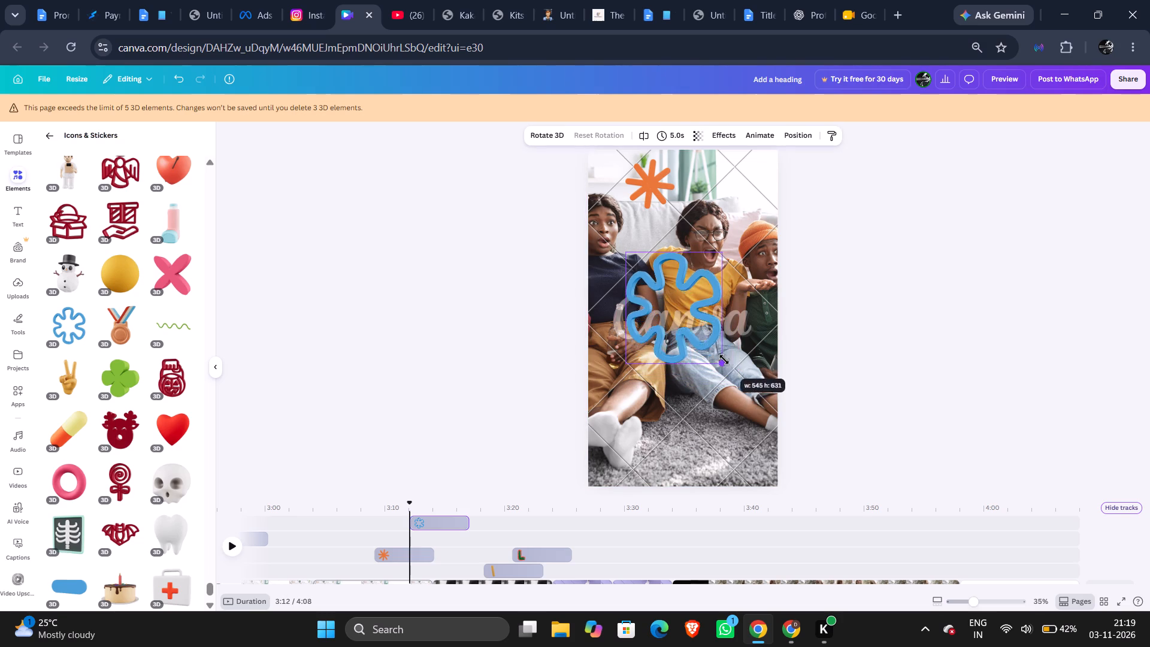
pyautogui.moveTo(724, 359); pyautogui.dragTo(670, 302)
pyautogui.click(670, 302)
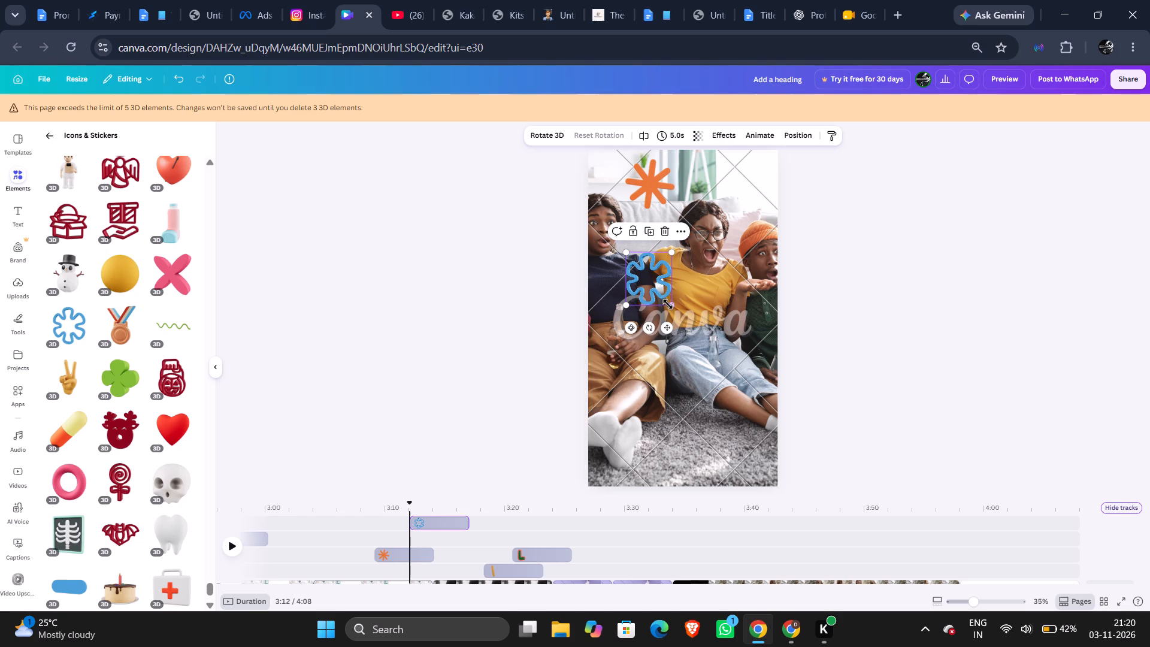
pyautogui.doubleClick(662, 293)
pyautogui.moveTo(671, 301); pyautogui.dragTo(667, 295)
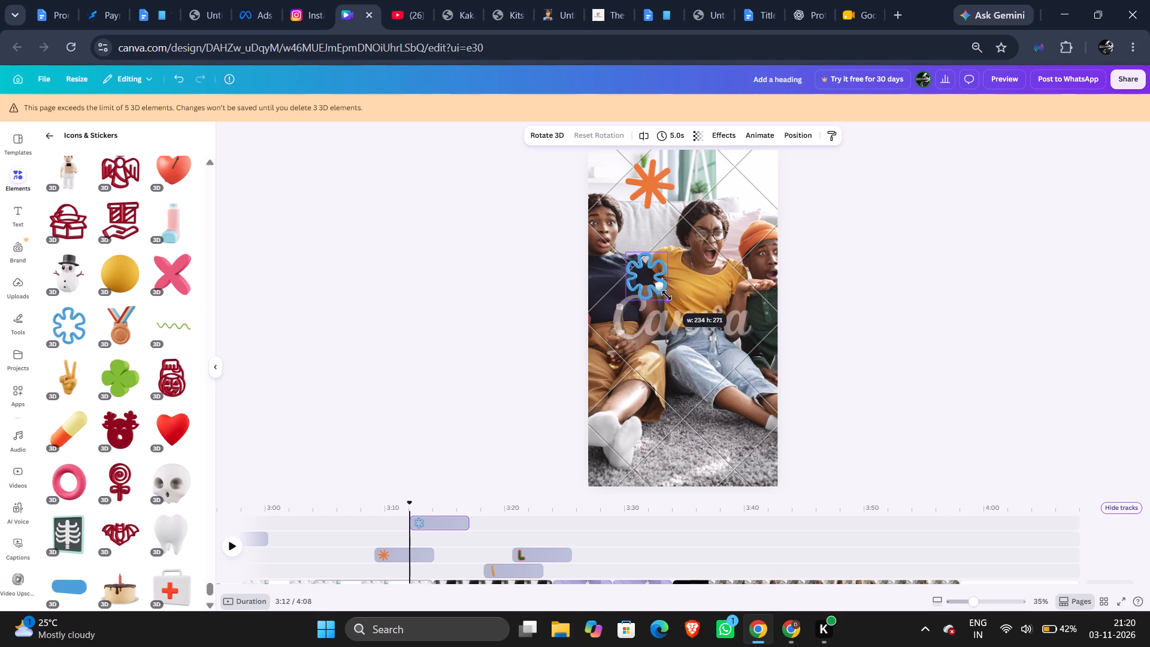
pyautogui.moveTo(667, 295); pyautogui.dragTo(661, 290)
pyautogui.click(661, 290)
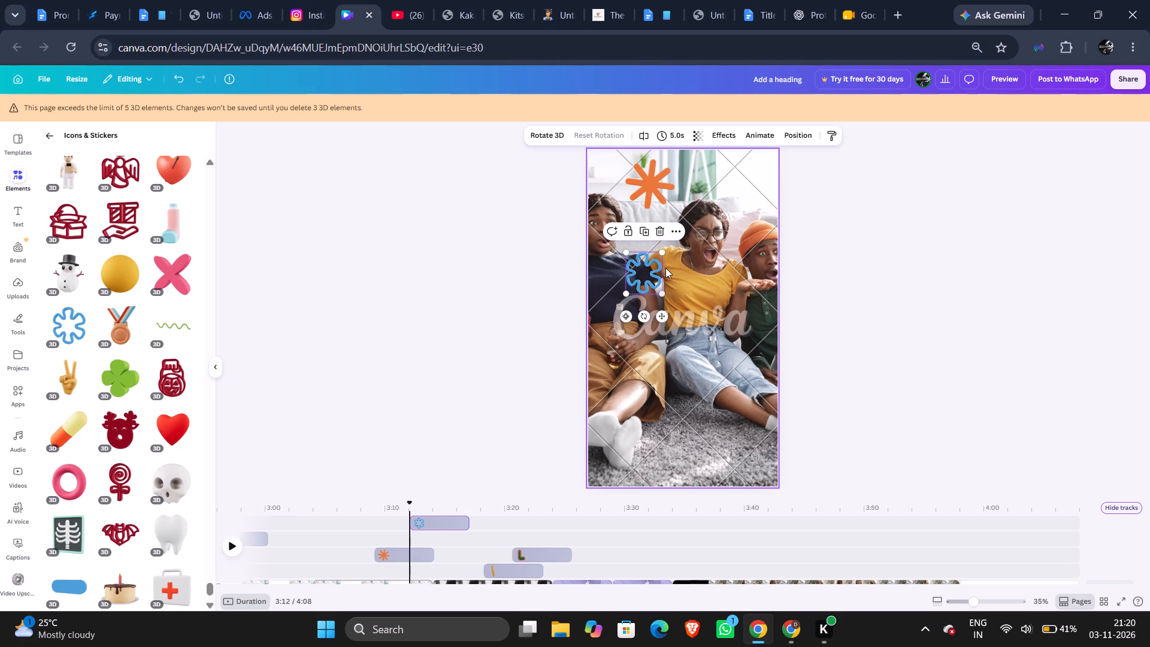
# Reduce the blue flower slightly more and reposition it over the shoulder of the leftmost person in the photo.
pyautogui.click(644, 274)
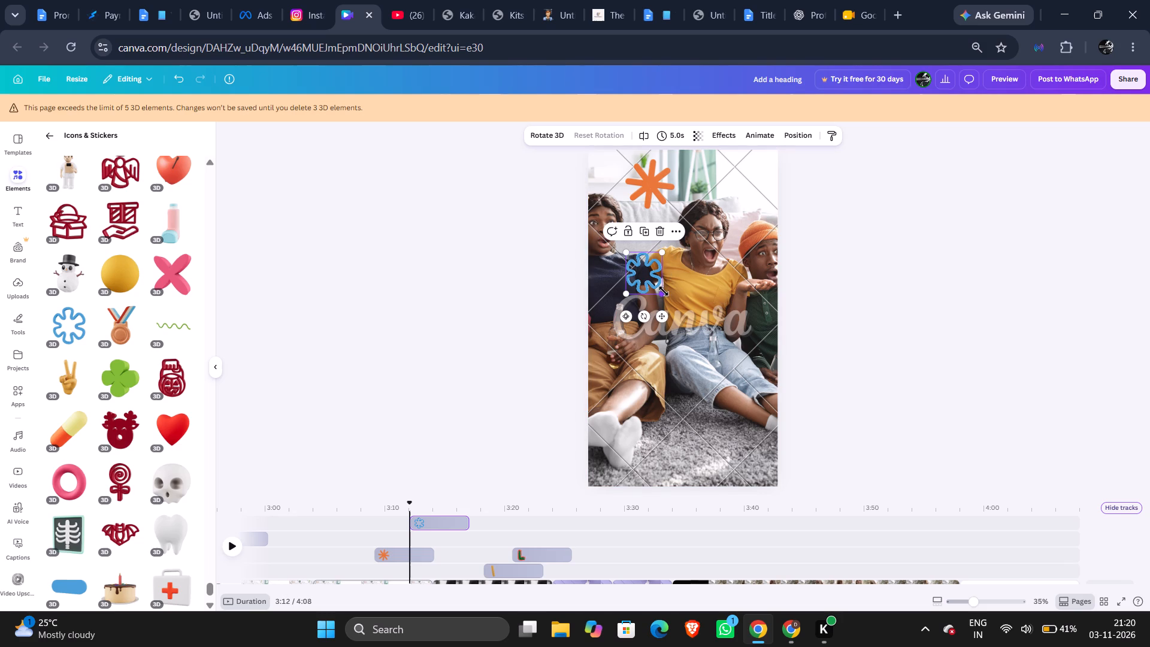
pyautogui.doubleClick(664, 291)
pyautogui.click(659, 285)
pyautogui.click(657, 282)
pyautogui.click(652, 274)
pyautogui.click(650, 270)
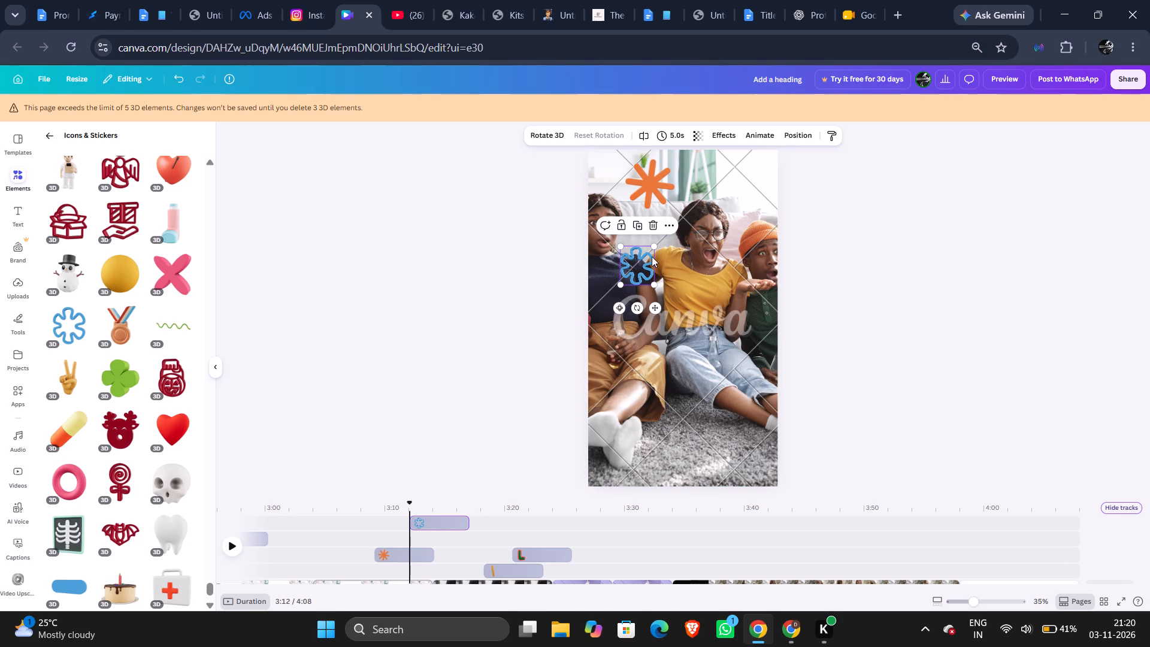
pyautogui.doubleClick(640, 259)
pyautogui.moveTo(639, 259); pyautogui.dragTo(613, 268)
pyautogui.moveTo(619, 261); pyautogui.dragTo(625, 253)
pyautogui.click(626, 252)
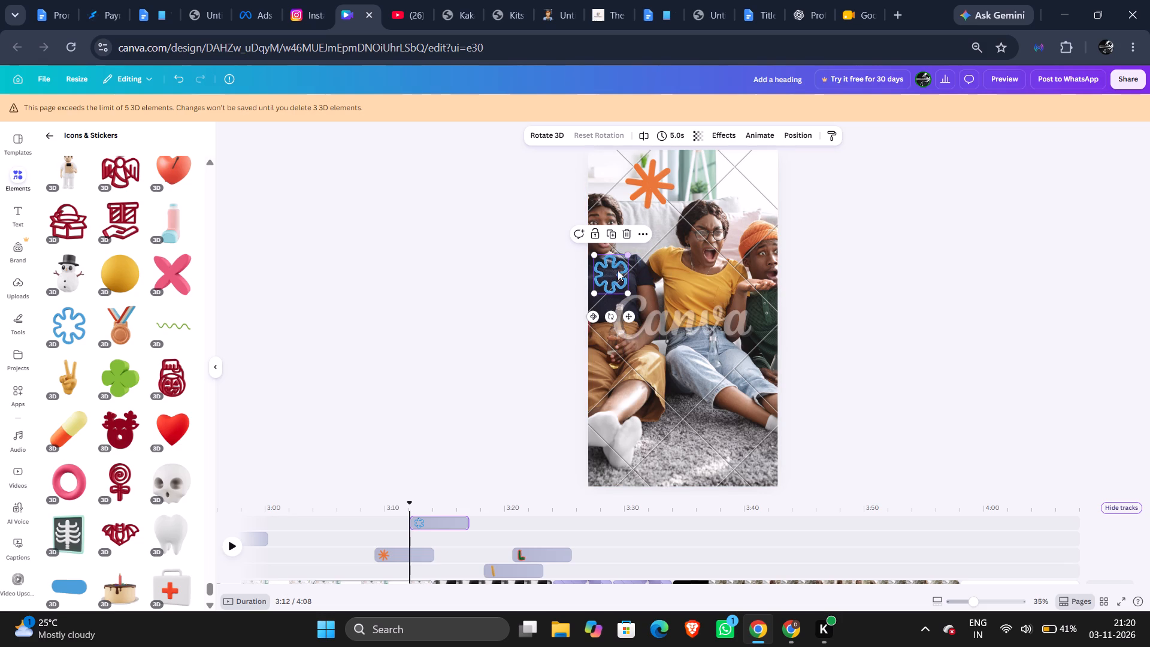
pyautogui.doubleClick(614, 277)
pyautogui.moveTo(613, 277); pyautogui.dragTo(622, 272)
pyautogui.doubleClick(637, 262)
pyautogui.click(641, 258)
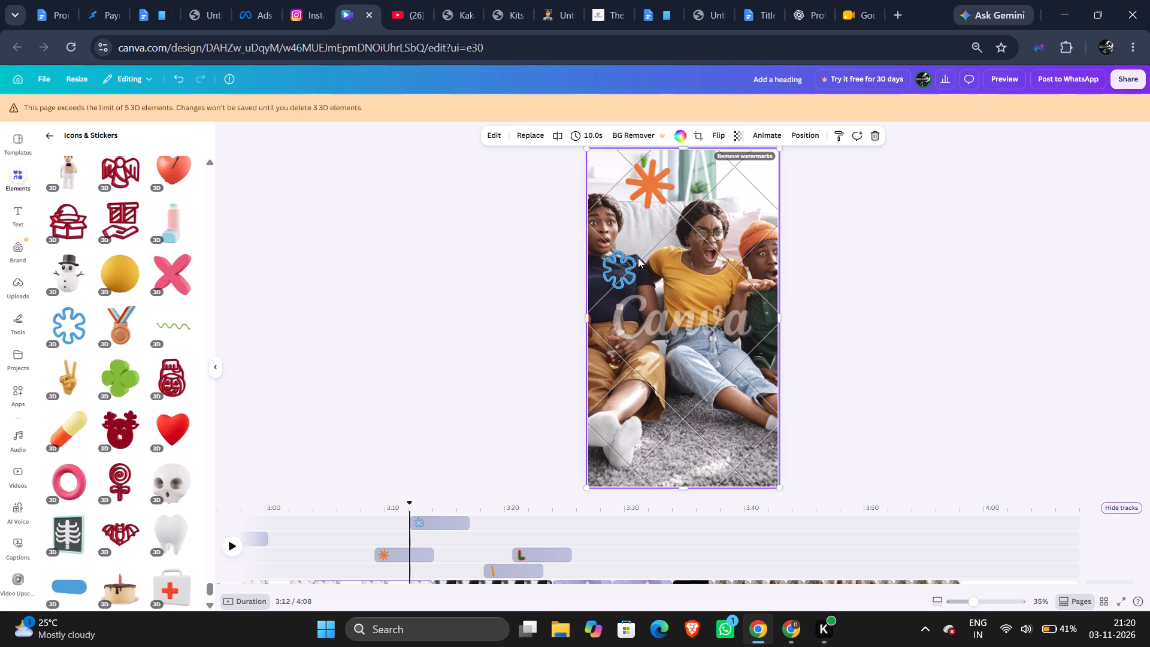
pyautogui.click(633, 258)
pyautogui.moveTo(632, 258); pyautogui.dragTo(638, 256)
pyautogui.moveTo(644, 253); pyautogui.dragTo(661, 243)
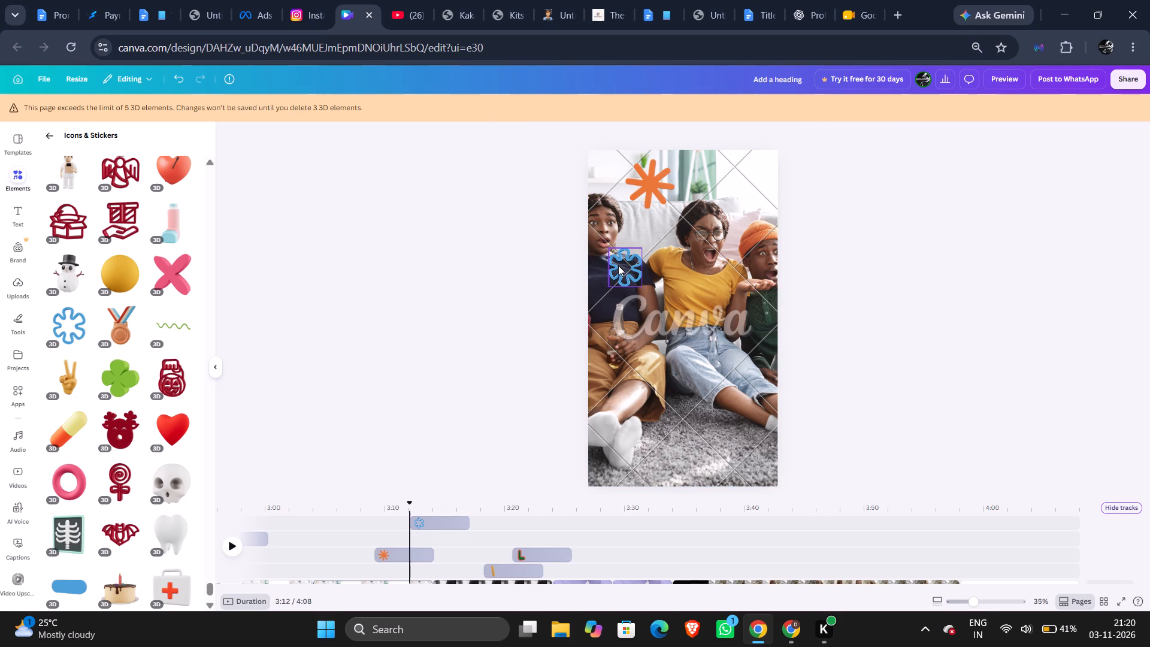
# Enlarge the blue flower sticker so it extends to the middle person's sleeve.
pyautogui.click(618, 266)
pyautogui.click(640, 284)
pyautogui.moveTo(641, 283); pyautogui.dragTo(667, 304)
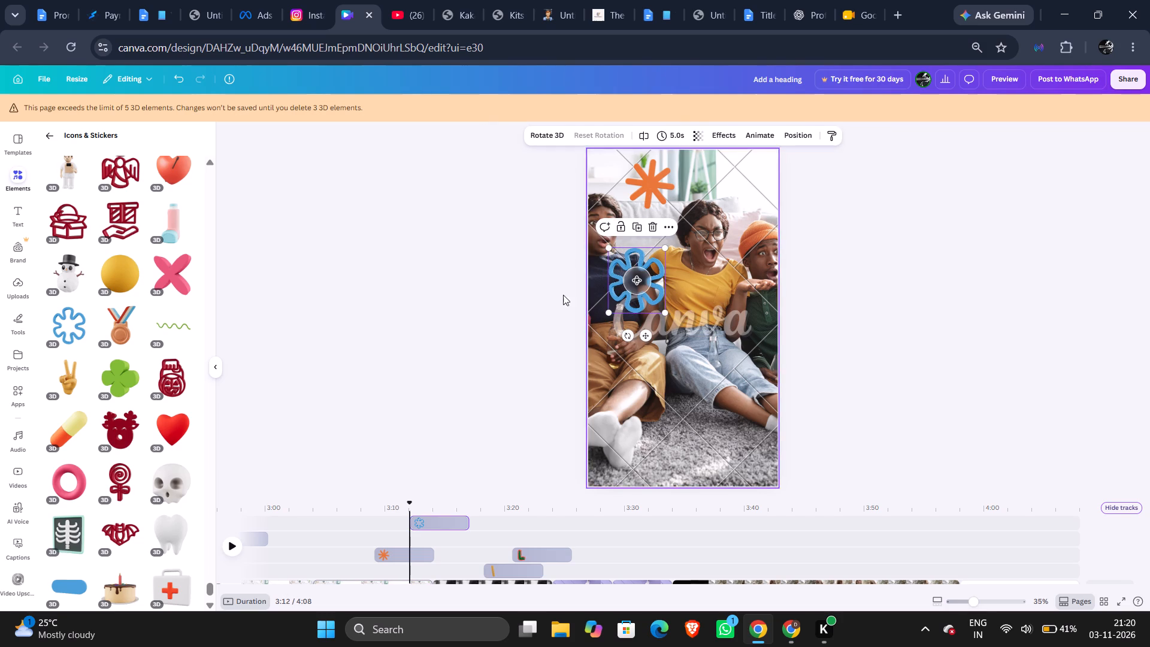
pyautogui.click(545, 289)
# Rotate the blue flower in 3D so it is turned nearly side-on.
pyautogui.click(637, 279)
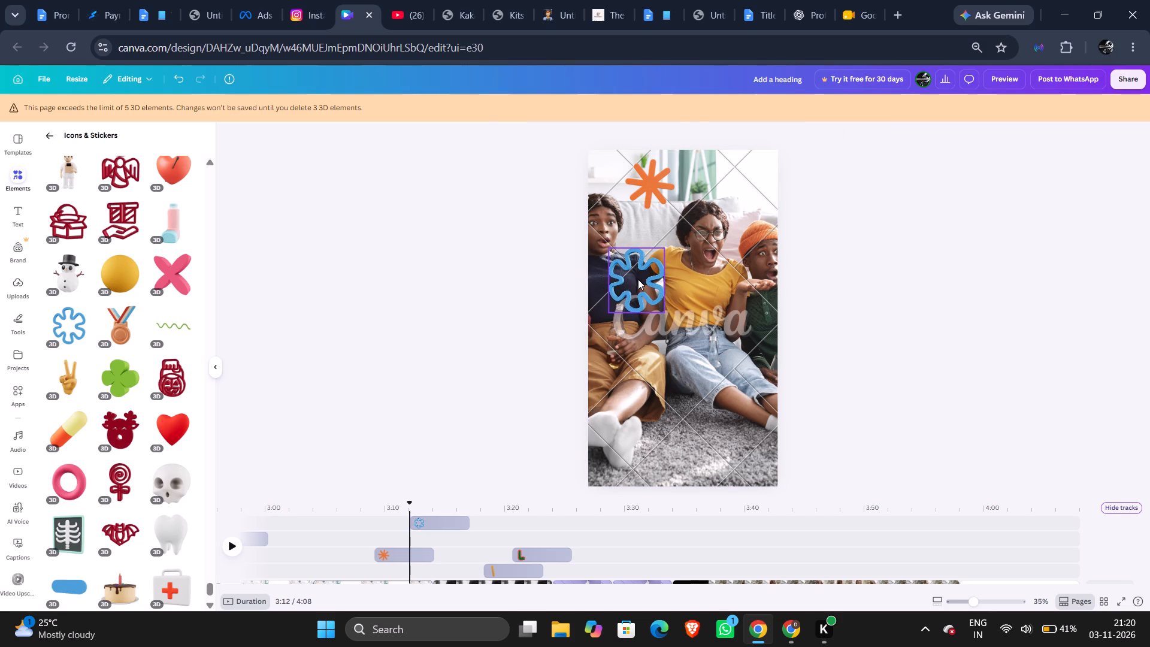
pyautogui.doubleClick(638, 279)
pyautogui.doubleClick(637, 279)
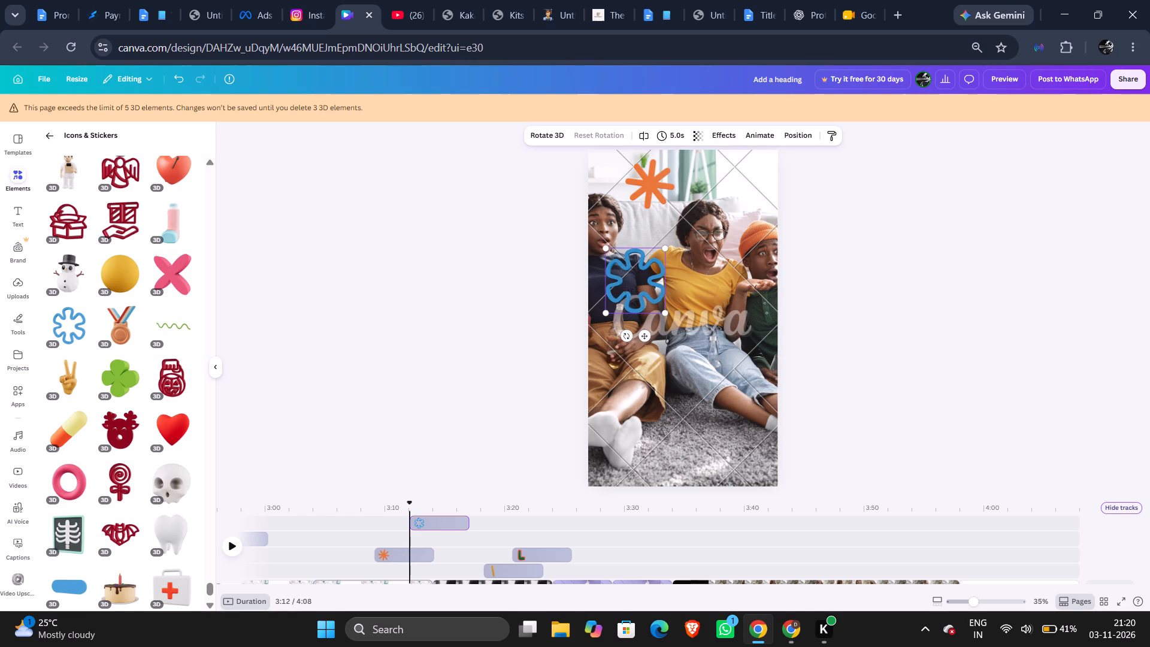
pyautogui.moveTo(630, 281); pyautogui.dragTo(697, 261)
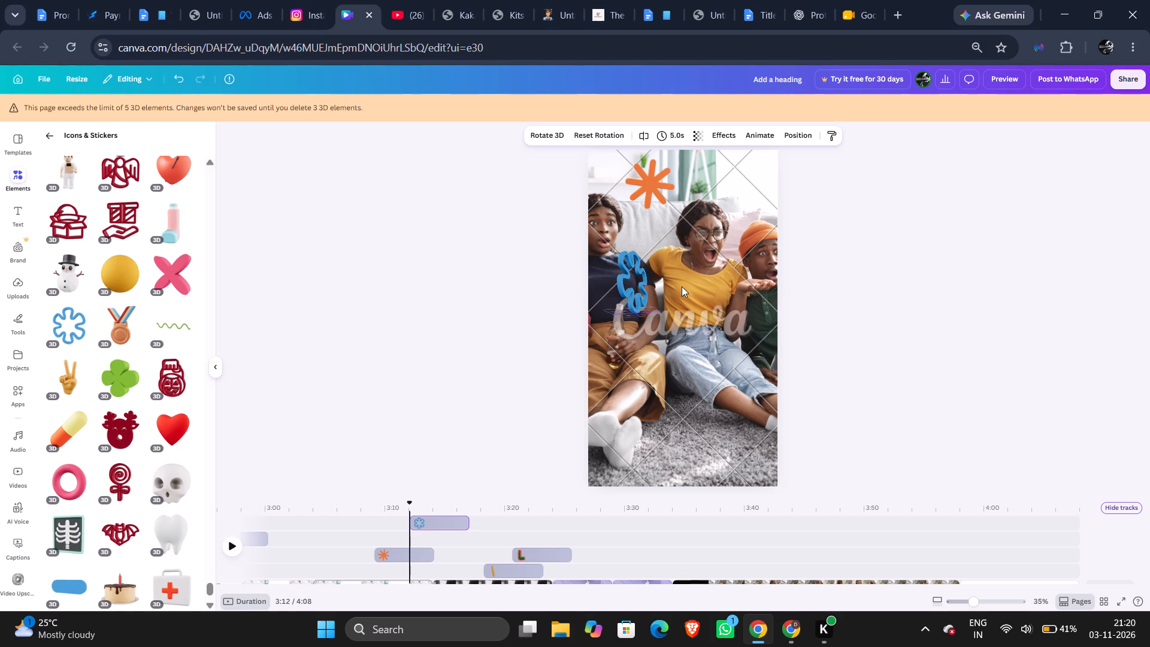
# Move the rotated blue flower slightly up into the gap between the leftmost and middle people.
pyautogui.moveTo(628, 289); pyautogui.dragTo(632, 282)
pyautogui.click(633, 281)
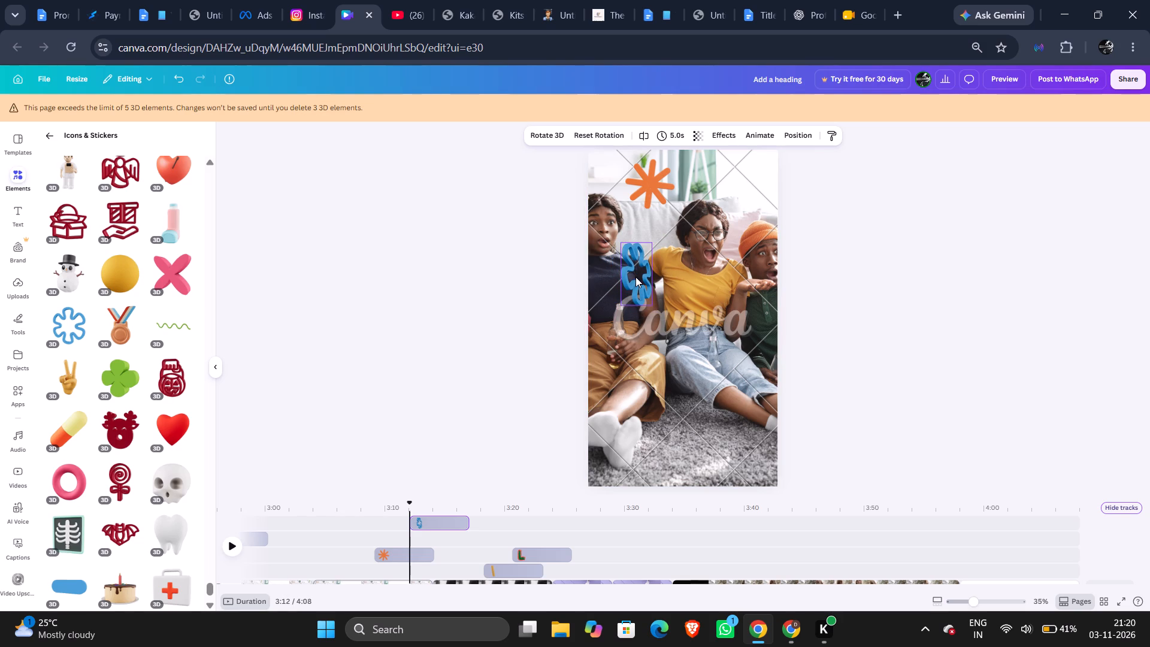
pyautogui.click(636, 267)
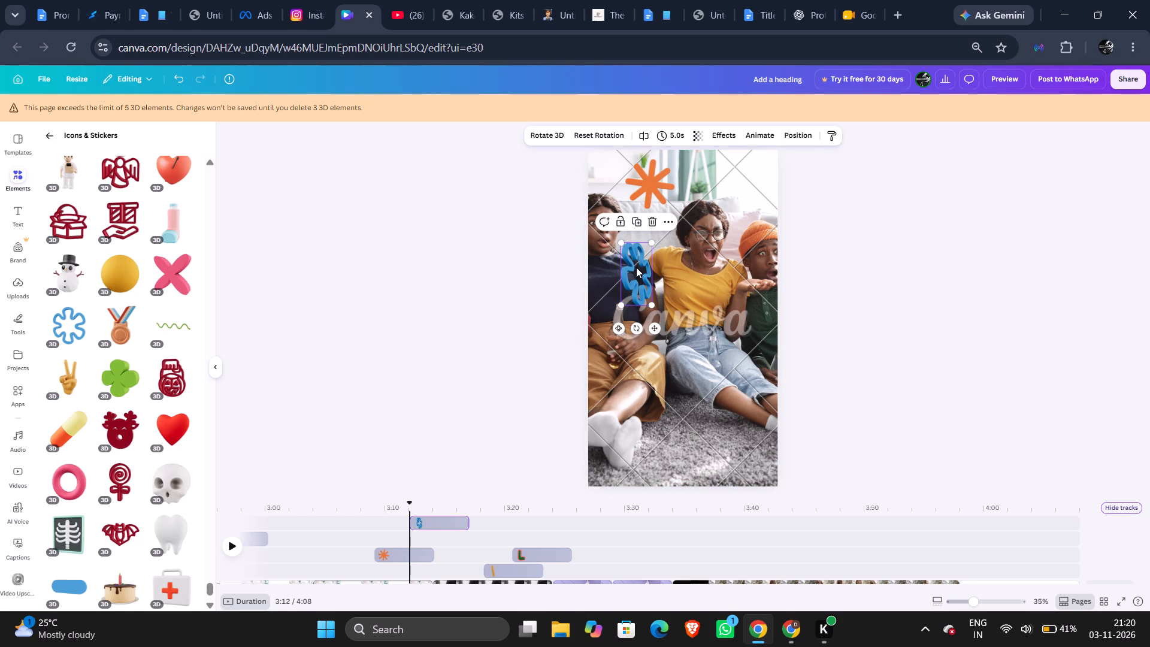
pyautogui.doubleClick(636, 267)
pyautogui.doubleClick(632, 271)
pyautogui.click(650, 272)
pyautogui.click(650, 271)
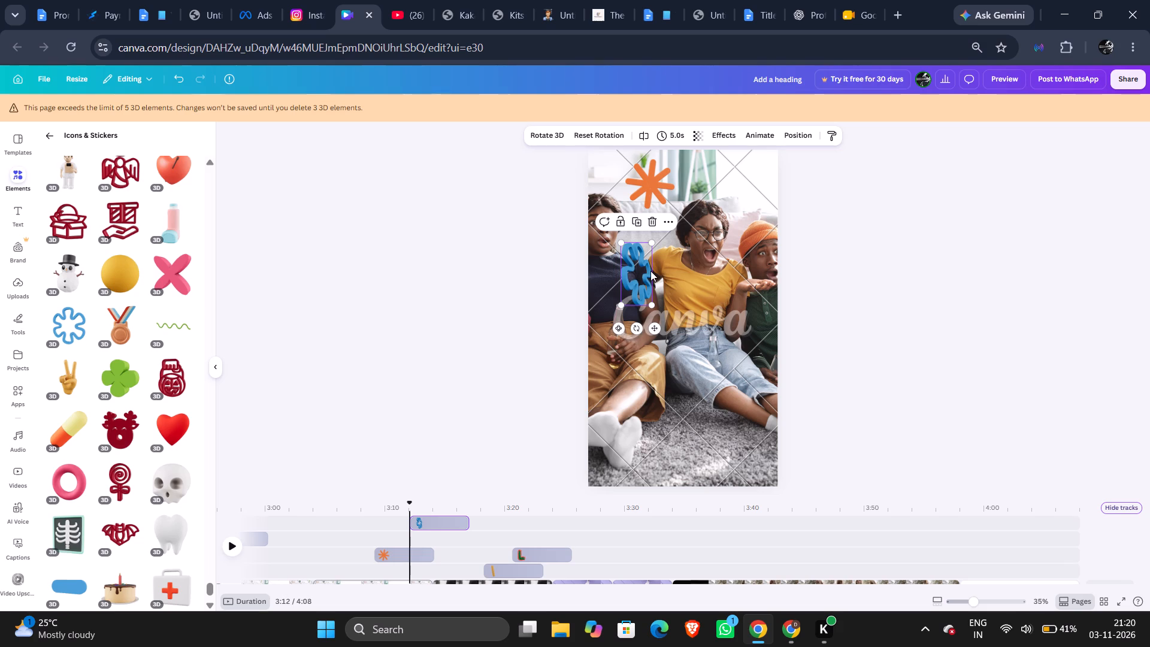
pyautogui.moveTo(650, 271); pyautogui.dragTo(638, 274)
pyautogui.click(638, 274)
pyautogui.moveTo(638, 274); pyautogui.dragTo(658, 261)
pyautogui.click(658, 261)
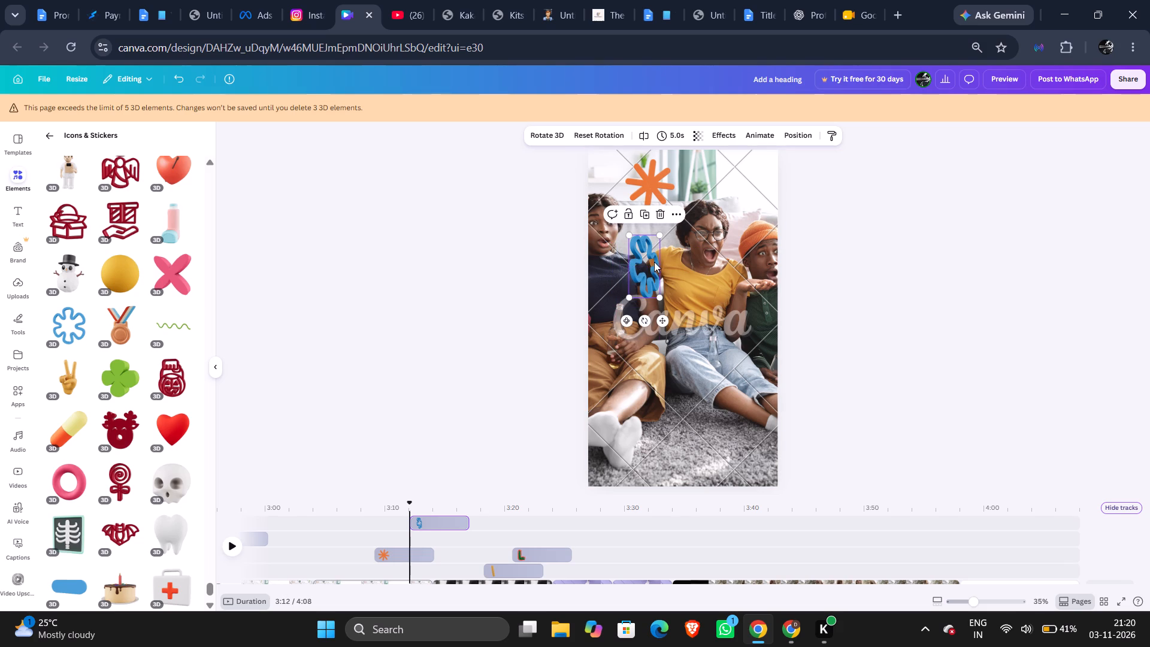
# Nudge the rotated blue flower closer to the middle person's shoulder, below the orange asterisk.
pyautogui.click(650, 262)
pyautogui.doubleClick(640, 262)
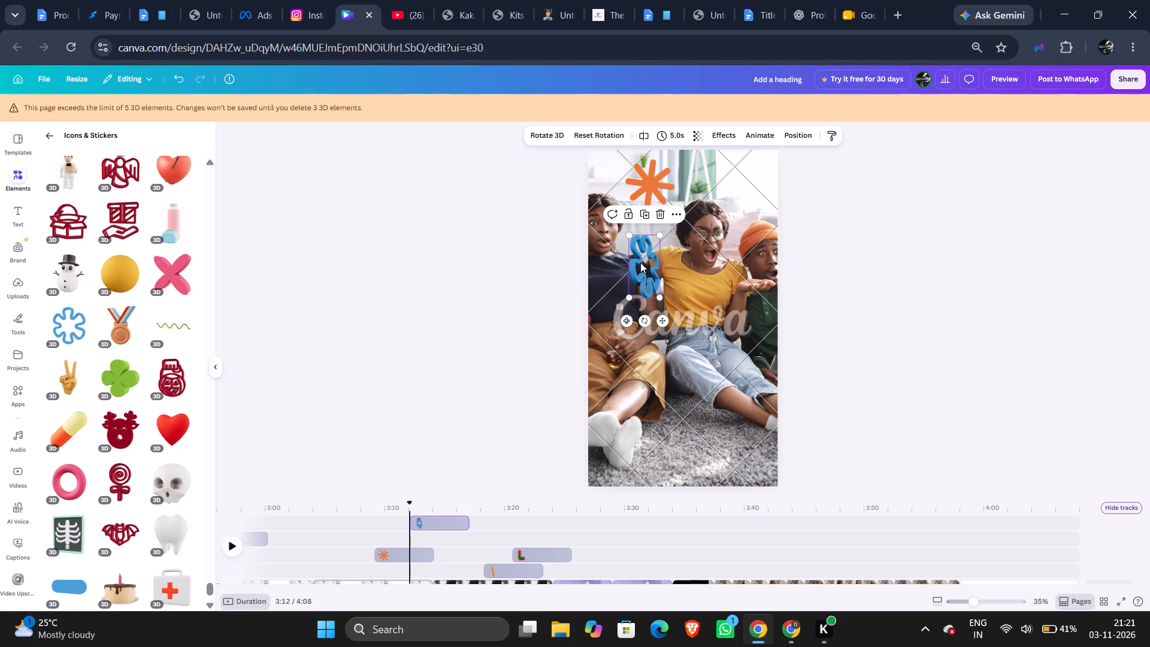
pyautogui.click(640, 262)
pyautogui.doubleClick(641, 262)
pyautogui.moveTo(641, 262); pyautogui.dragTo(644, 262)
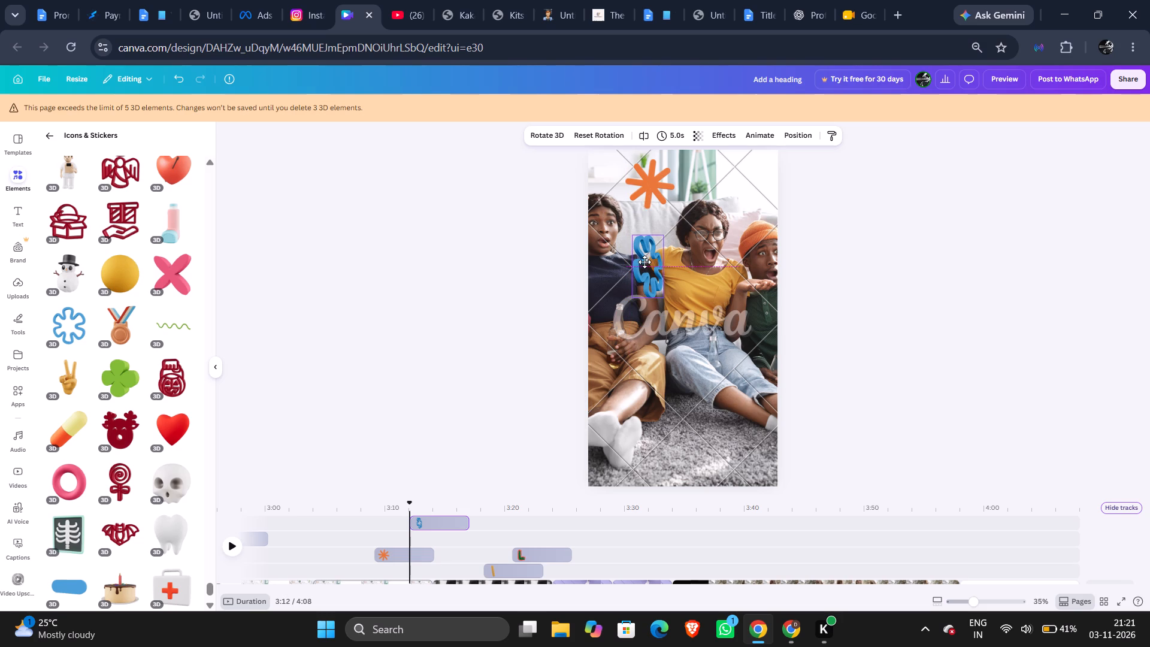
pyautogui.moveTo(644, 262); pyautogui.dragTo(655, 259)
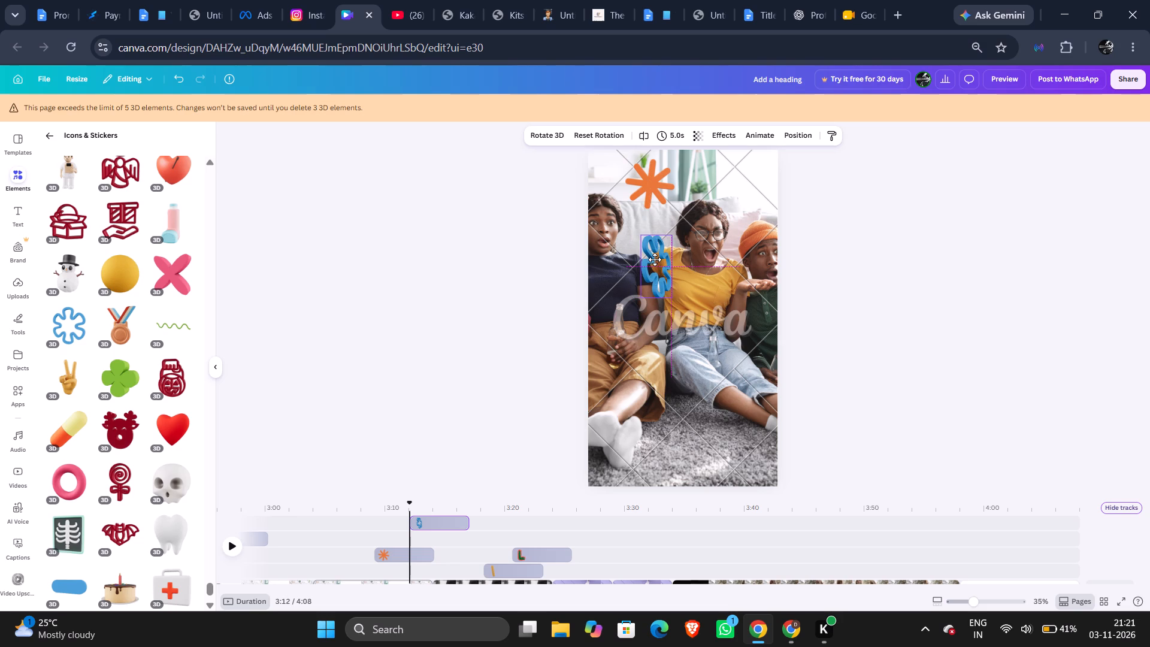
pyautogui.moveTo(655, 259); pyautogui.dragTo(656, 259)
pyautogui.doubleClick(656, 259)
pyautogui.click(665, 256)
pyautogui.click(665, 256)
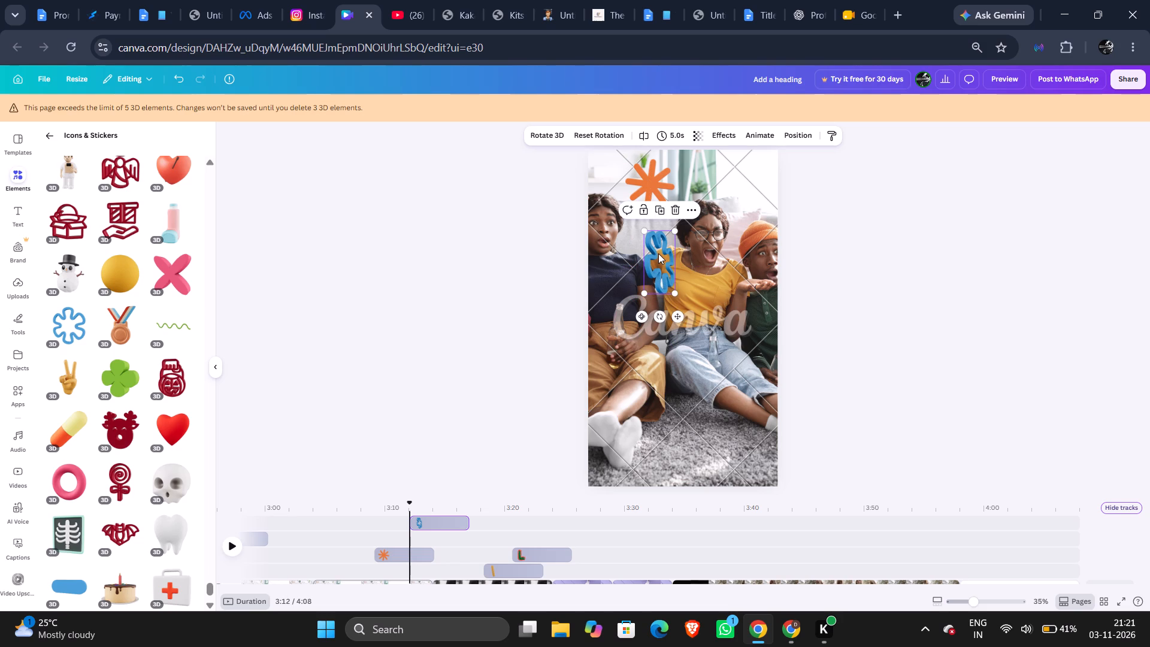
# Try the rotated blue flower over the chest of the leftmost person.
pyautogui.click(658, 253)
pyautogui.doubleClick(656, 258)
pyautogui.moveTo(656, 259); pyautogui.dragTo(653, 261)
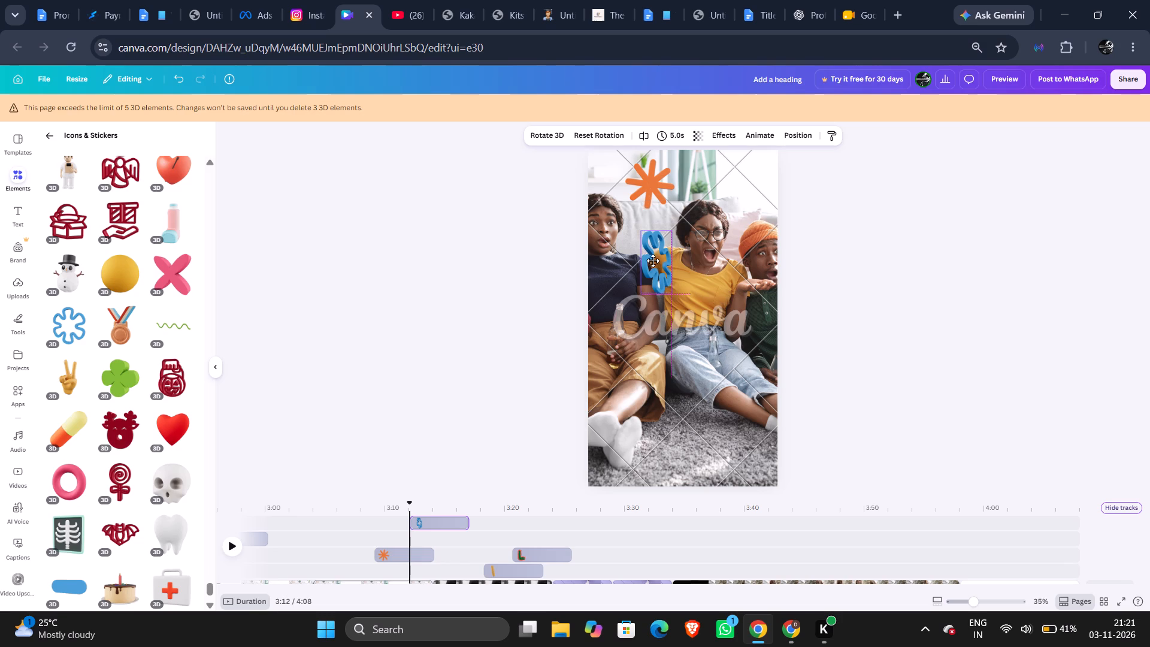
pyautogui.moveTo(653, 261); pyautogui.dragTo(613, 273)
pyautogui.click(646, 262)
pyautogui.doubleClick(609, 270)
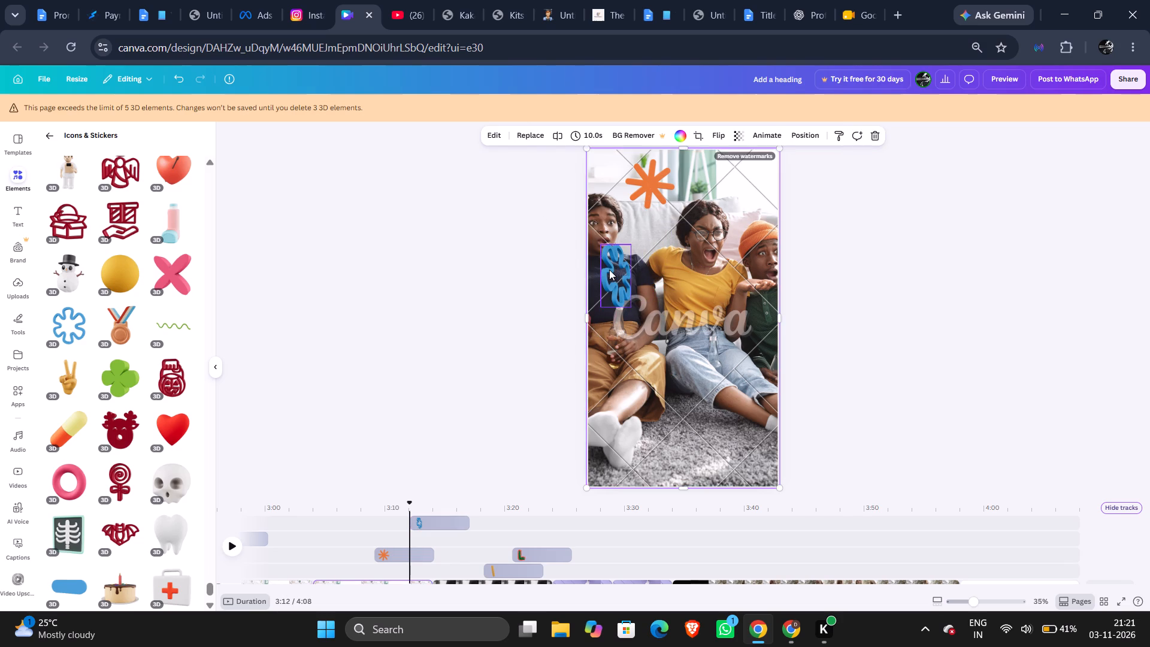
# Place the rotated blue flower over the middle person's shoulder, below the orange asterisk.
pyautogui.moveTo(610, 270); pyautogui.dragTo(656, 255)
pyautogui.tripleClick(665, 252)
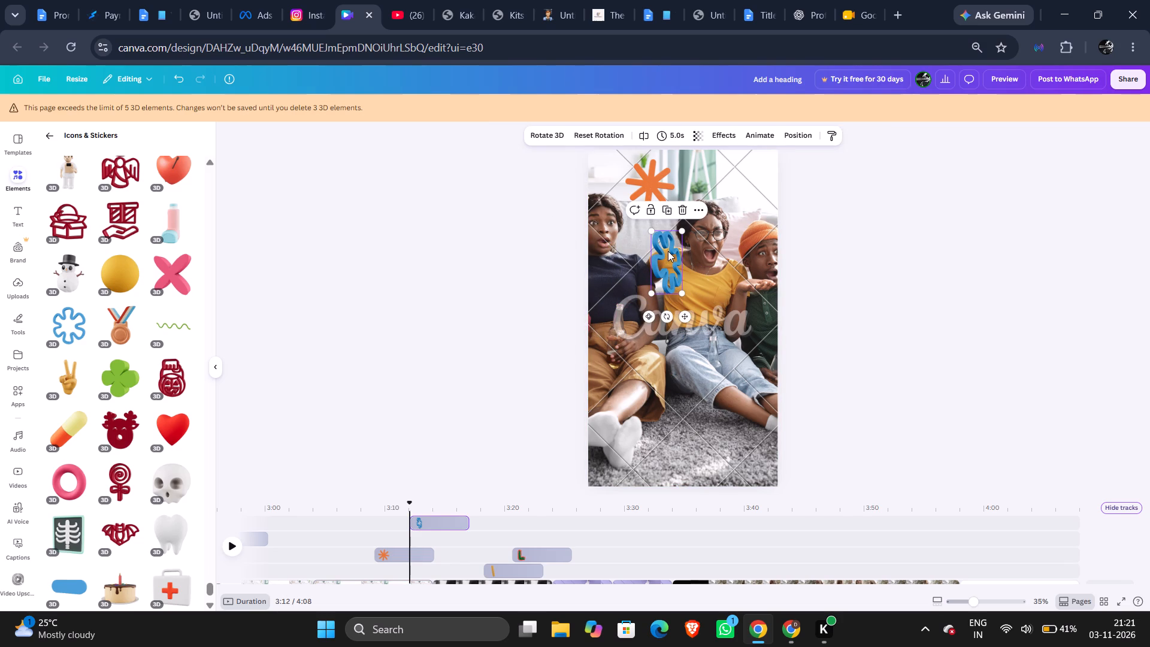
pyautogui.click(661, 253)
pyautogui.tripleClick(667, 263)
pyautogui.moveTo(667, 261); pyautogui.dragTo(664, 262)
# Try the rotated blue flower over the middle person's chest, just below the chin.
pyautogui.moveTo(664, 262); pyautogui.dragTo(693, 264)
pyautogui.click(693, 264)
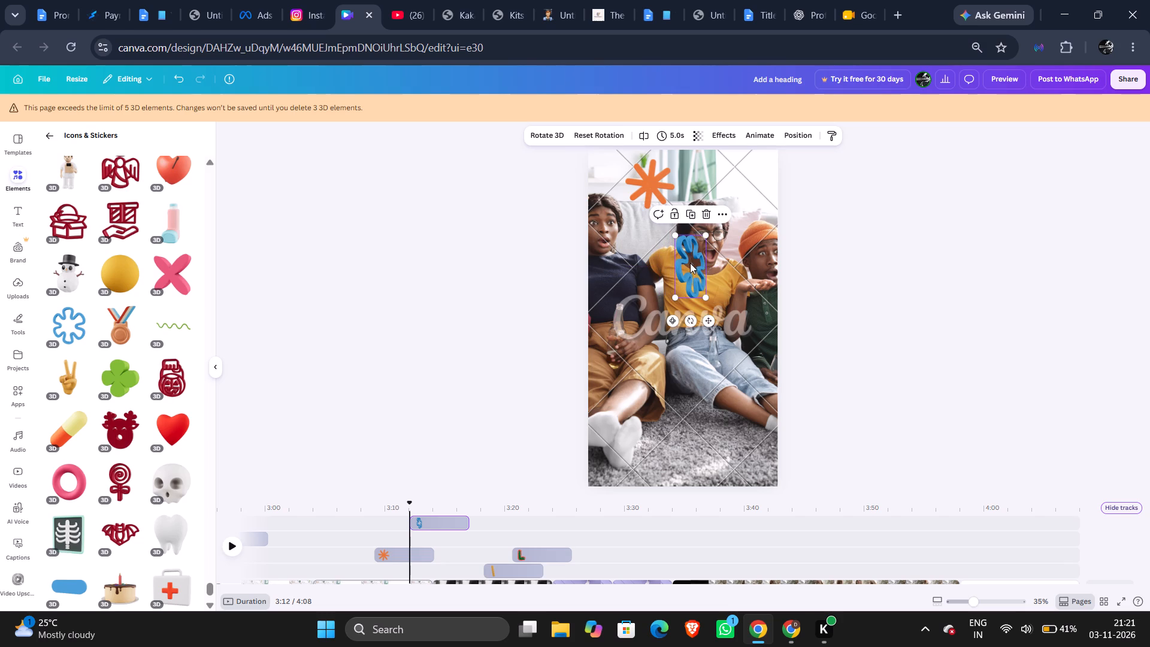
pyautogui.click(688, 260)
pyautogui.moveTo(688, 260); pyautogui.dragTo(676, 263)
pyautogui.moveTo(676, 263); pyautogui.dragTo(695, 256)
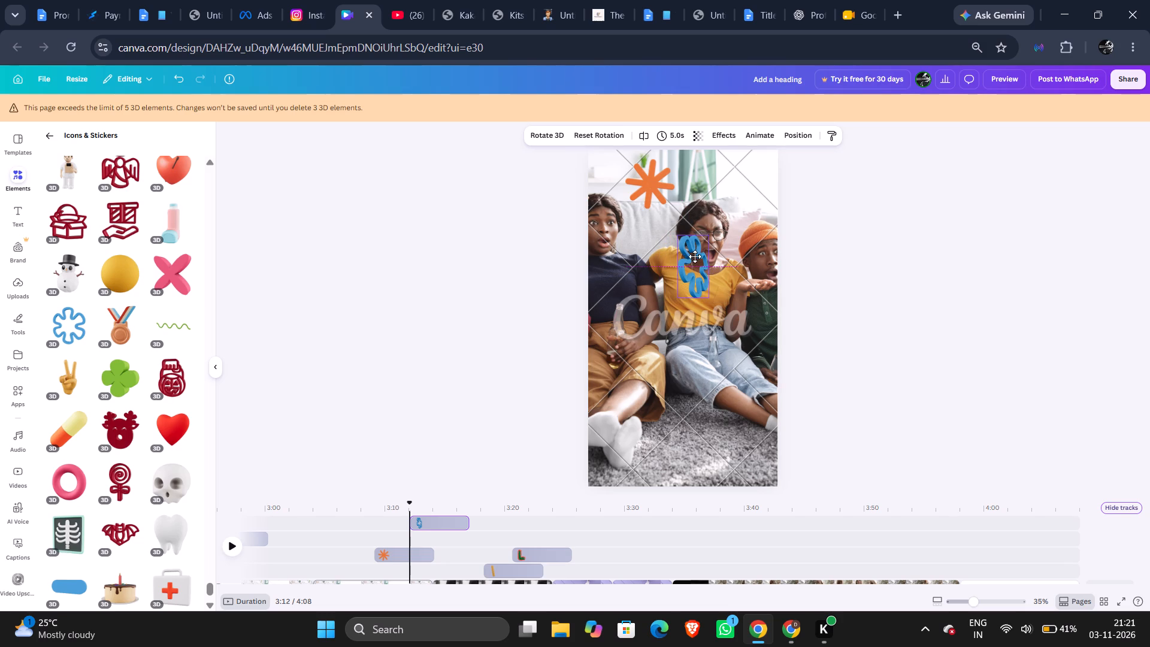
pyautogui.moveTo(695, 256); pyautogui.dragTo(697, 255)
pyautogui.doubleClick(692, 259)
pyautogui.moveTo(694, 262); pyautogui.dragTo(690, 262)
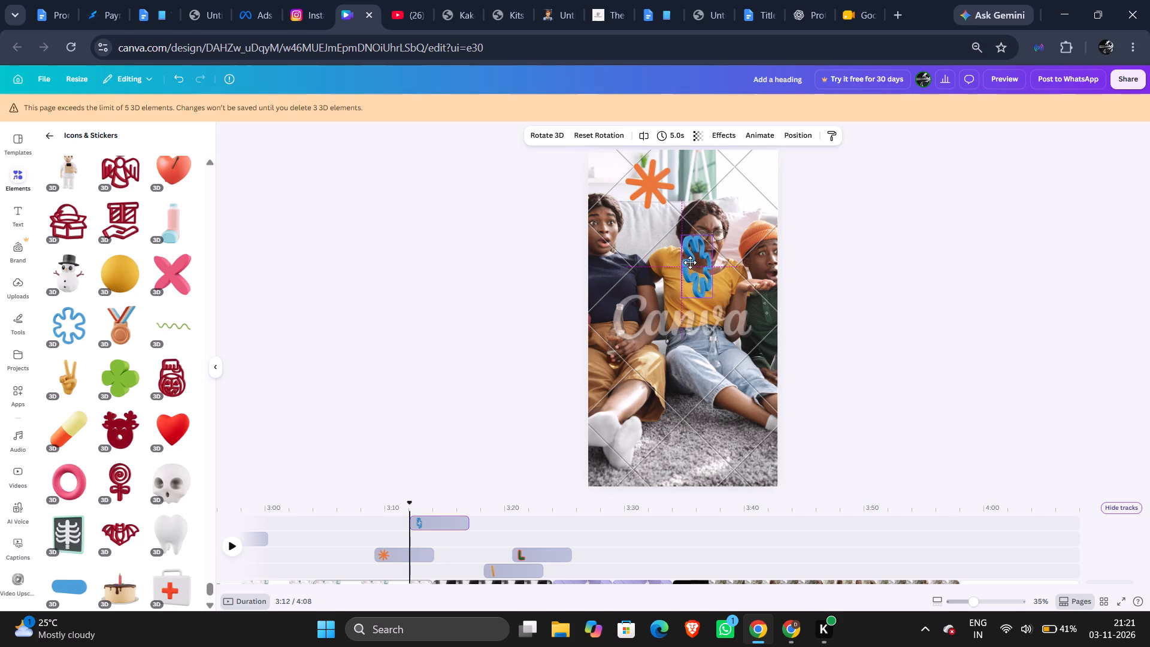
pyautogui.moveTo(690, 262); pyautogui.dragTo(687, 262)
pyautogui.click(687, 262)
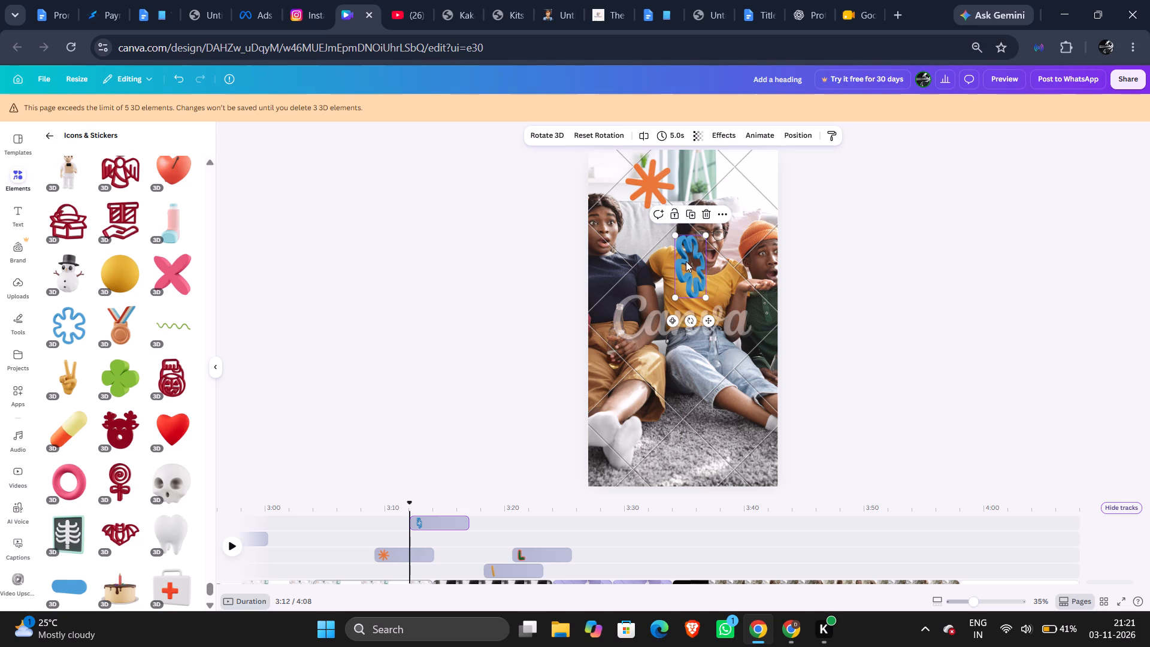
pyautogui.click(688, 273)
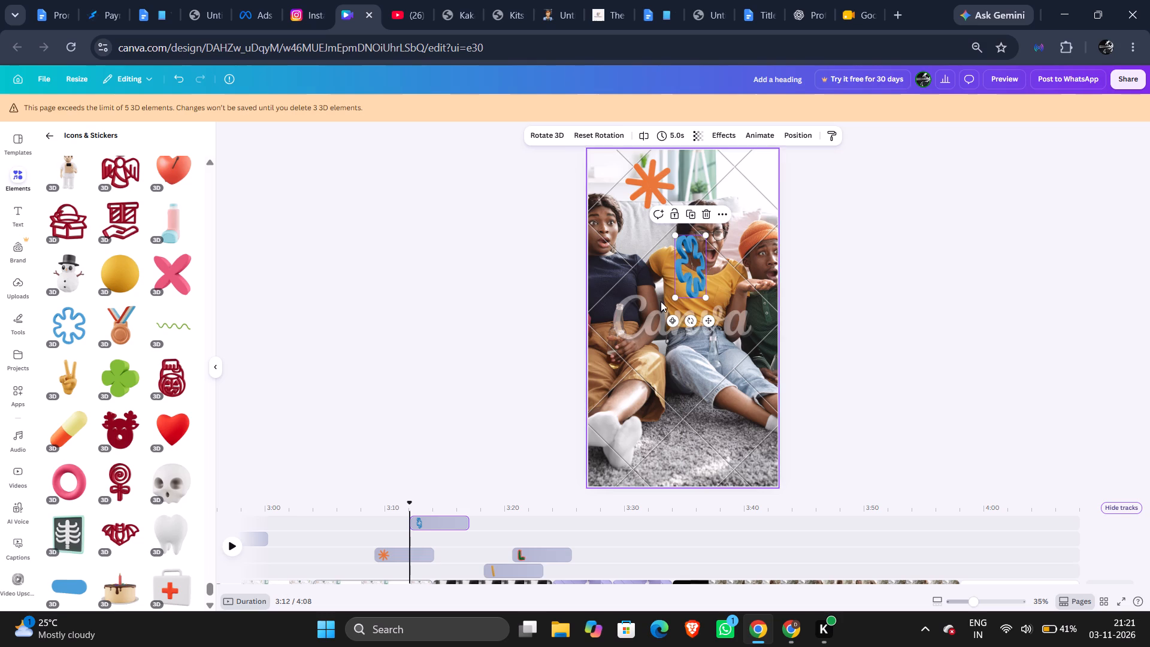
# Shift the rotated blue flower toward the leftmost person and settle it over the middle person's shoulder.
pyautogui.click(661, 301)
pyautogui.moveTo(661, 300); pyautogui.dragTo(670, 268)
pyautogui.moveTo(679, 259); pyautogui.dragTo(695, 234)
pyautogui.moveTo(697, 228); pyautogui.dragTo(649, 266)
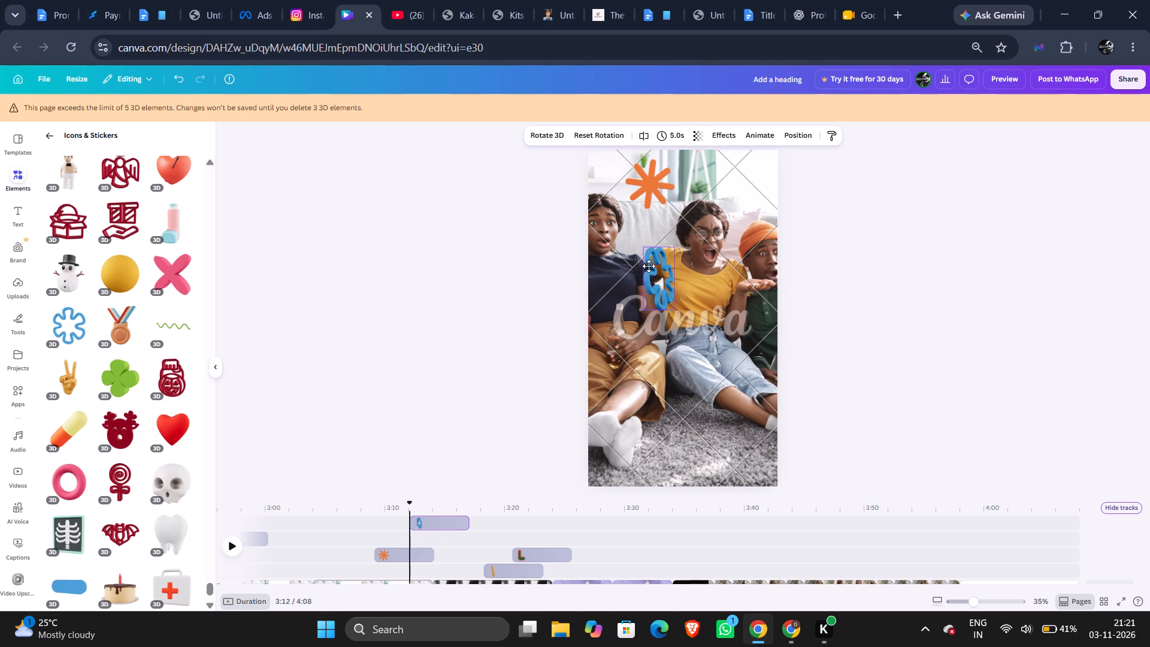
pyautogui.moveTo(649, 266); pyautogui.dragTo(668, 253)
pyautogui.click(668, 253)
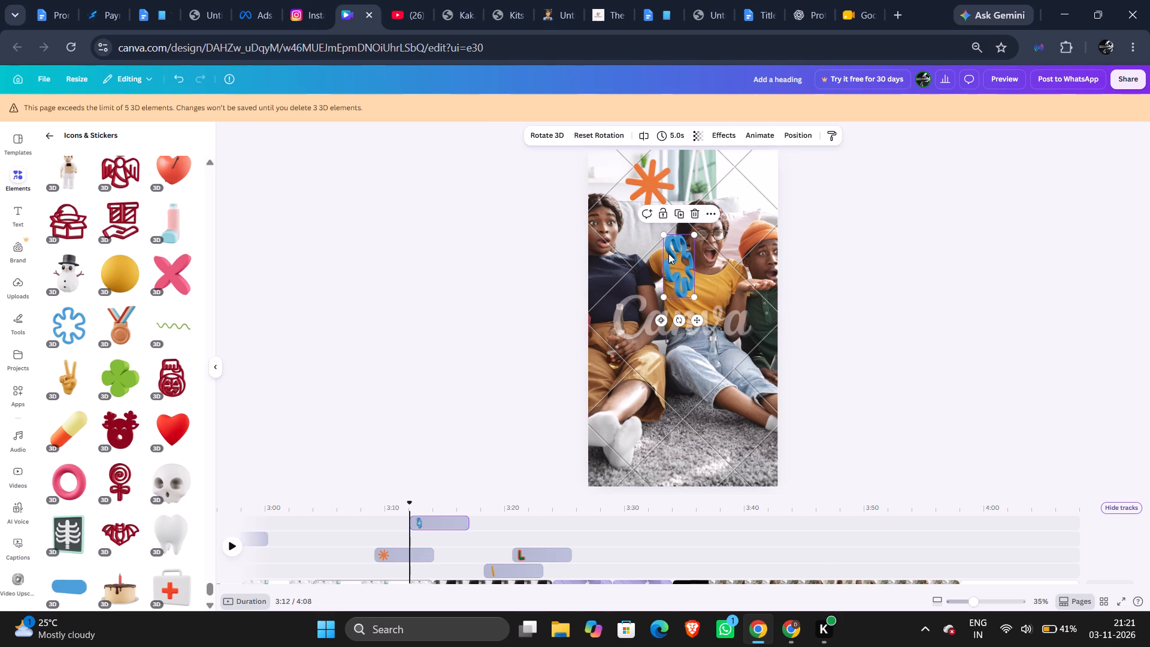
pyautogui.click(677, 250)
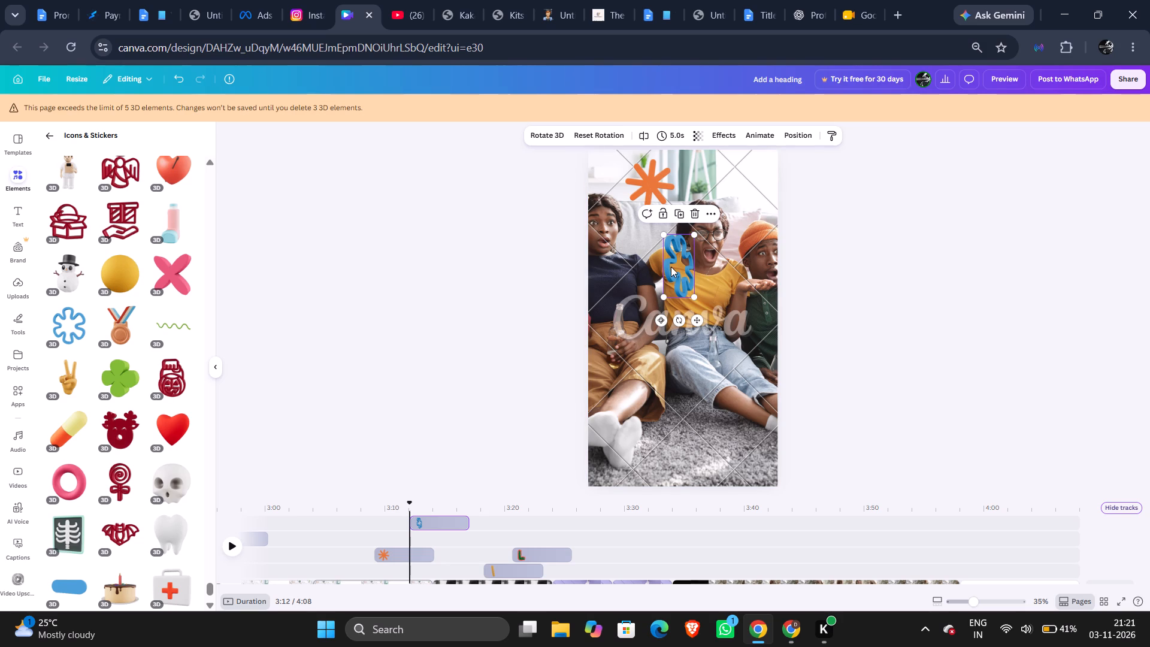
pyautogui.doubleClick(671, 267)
# Enlarge the rotated blue flower so it spans from the middle person's shoulder down to the waist.
pyautogui.moveTo(662, 294); pyautogui.dragTo(632, 327)
pyautogui.click(611, 359)
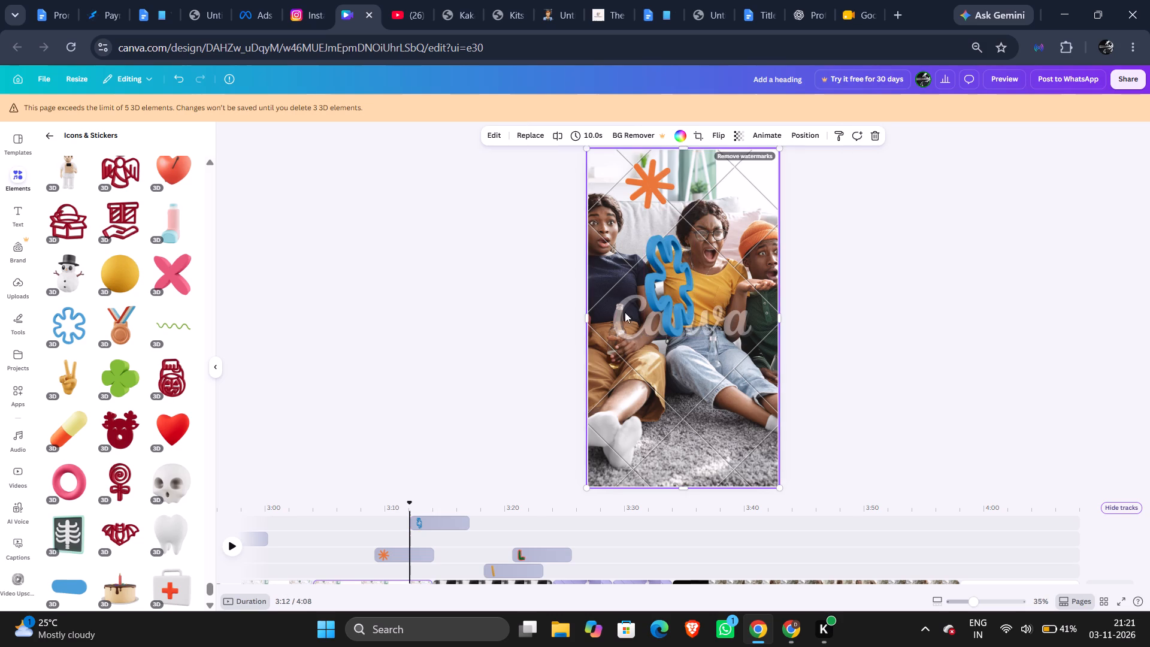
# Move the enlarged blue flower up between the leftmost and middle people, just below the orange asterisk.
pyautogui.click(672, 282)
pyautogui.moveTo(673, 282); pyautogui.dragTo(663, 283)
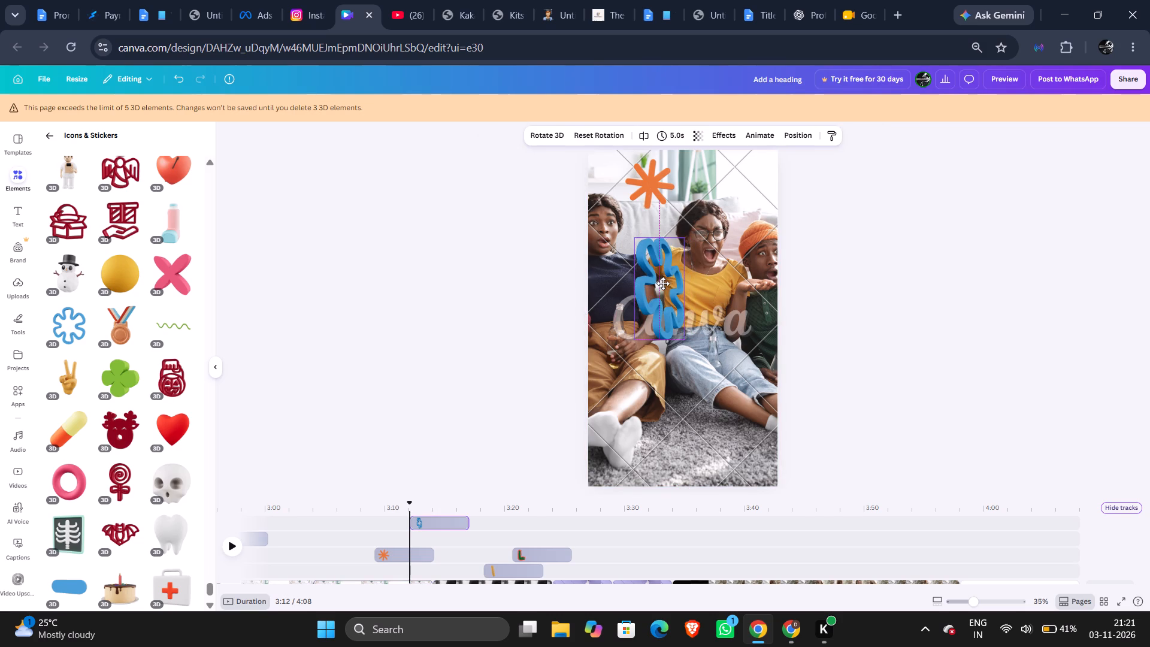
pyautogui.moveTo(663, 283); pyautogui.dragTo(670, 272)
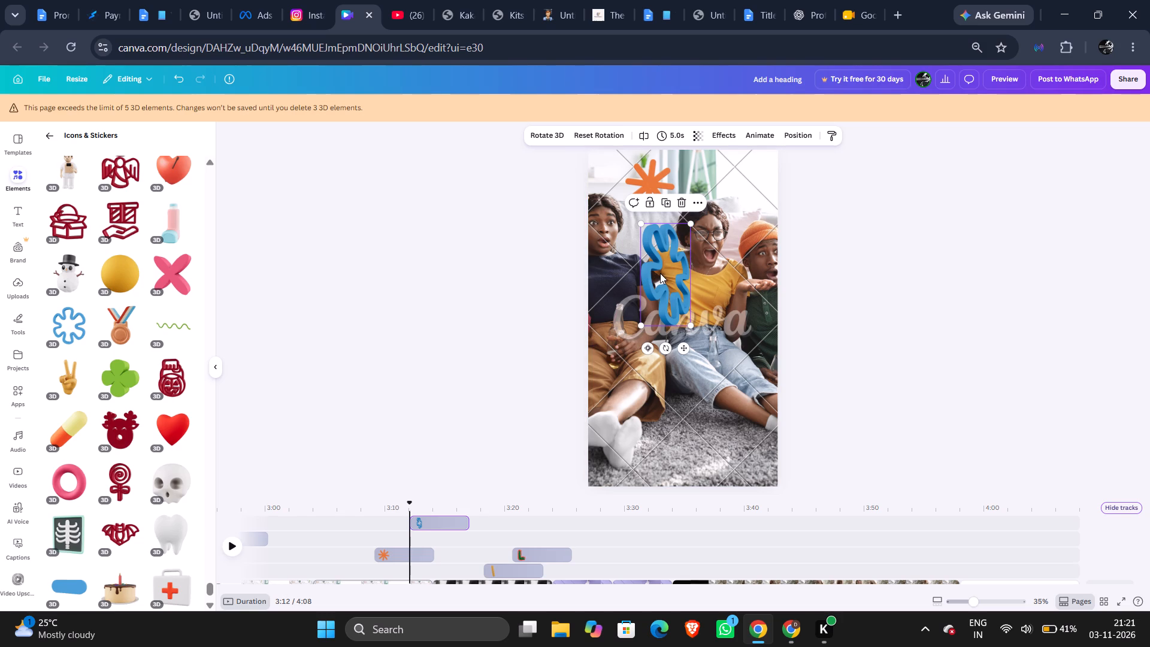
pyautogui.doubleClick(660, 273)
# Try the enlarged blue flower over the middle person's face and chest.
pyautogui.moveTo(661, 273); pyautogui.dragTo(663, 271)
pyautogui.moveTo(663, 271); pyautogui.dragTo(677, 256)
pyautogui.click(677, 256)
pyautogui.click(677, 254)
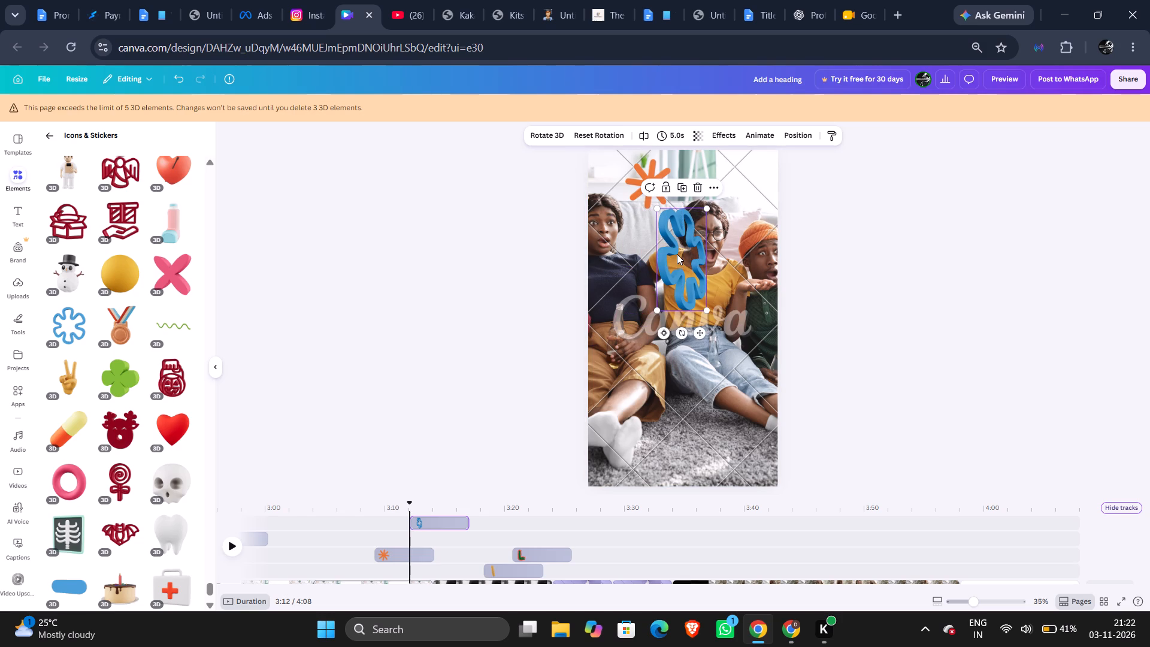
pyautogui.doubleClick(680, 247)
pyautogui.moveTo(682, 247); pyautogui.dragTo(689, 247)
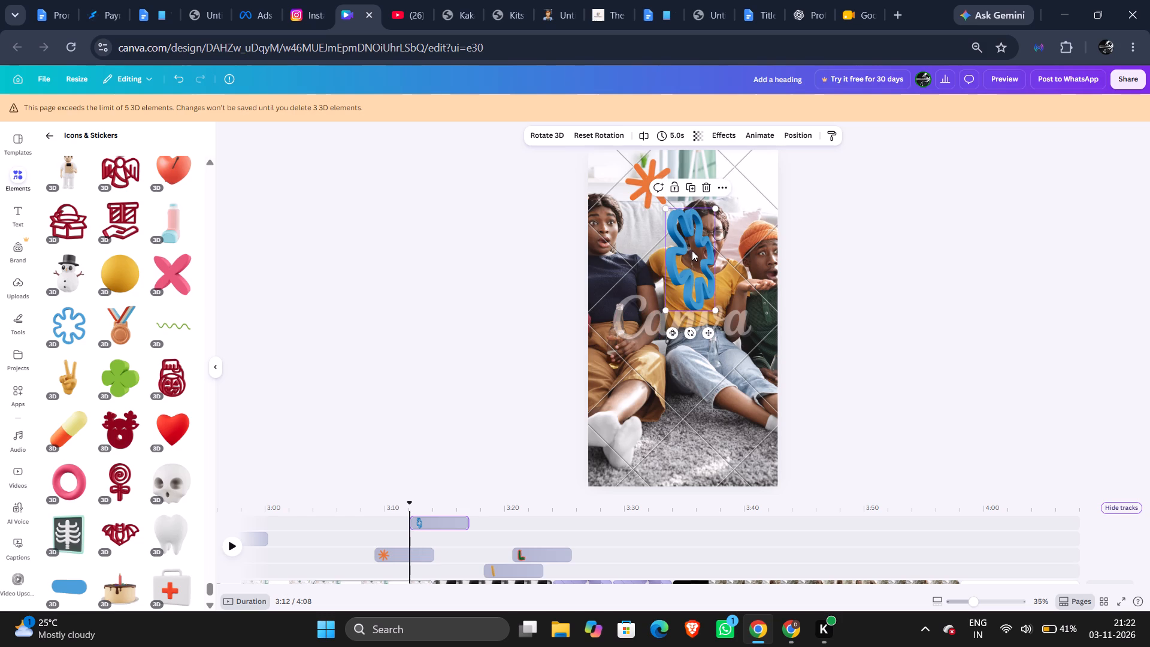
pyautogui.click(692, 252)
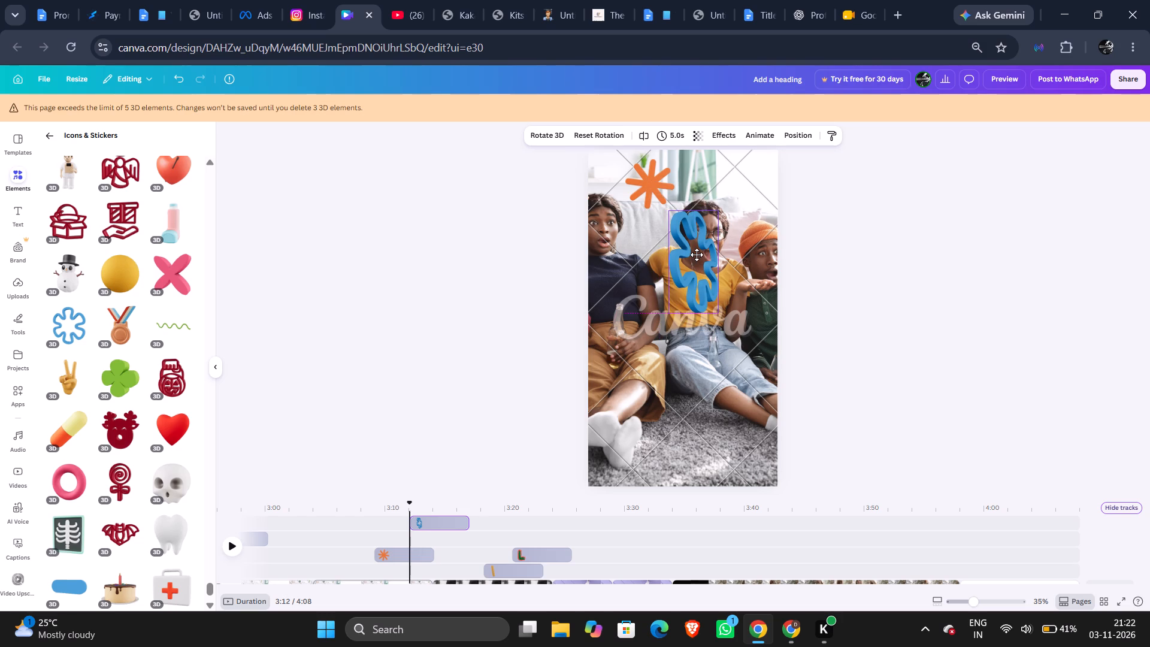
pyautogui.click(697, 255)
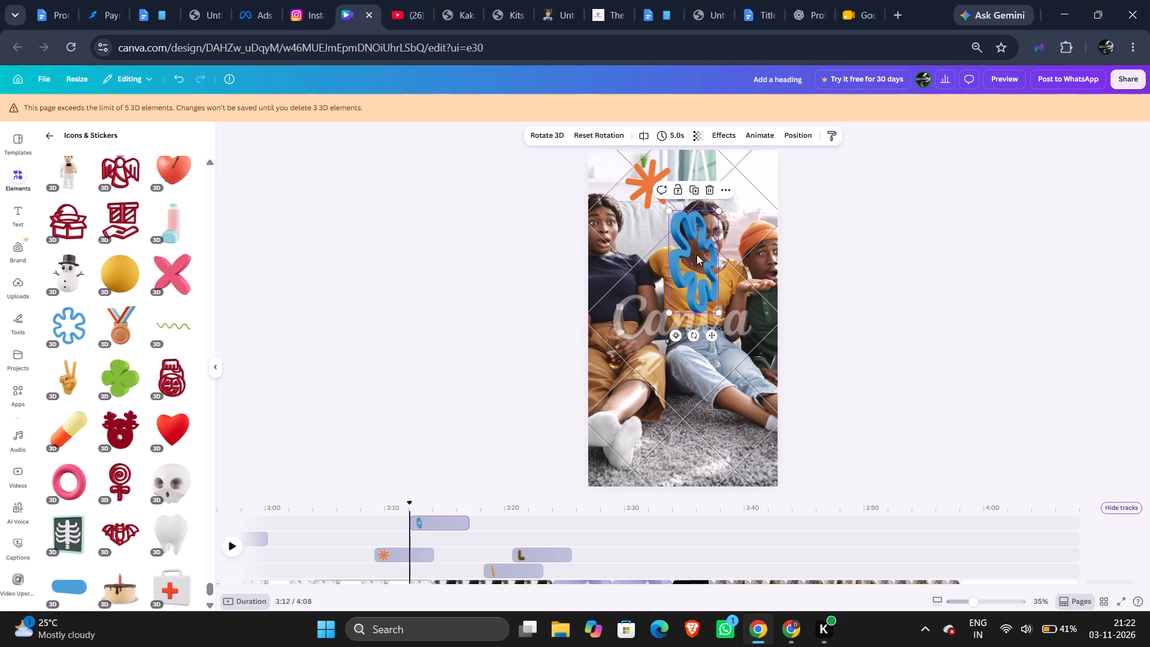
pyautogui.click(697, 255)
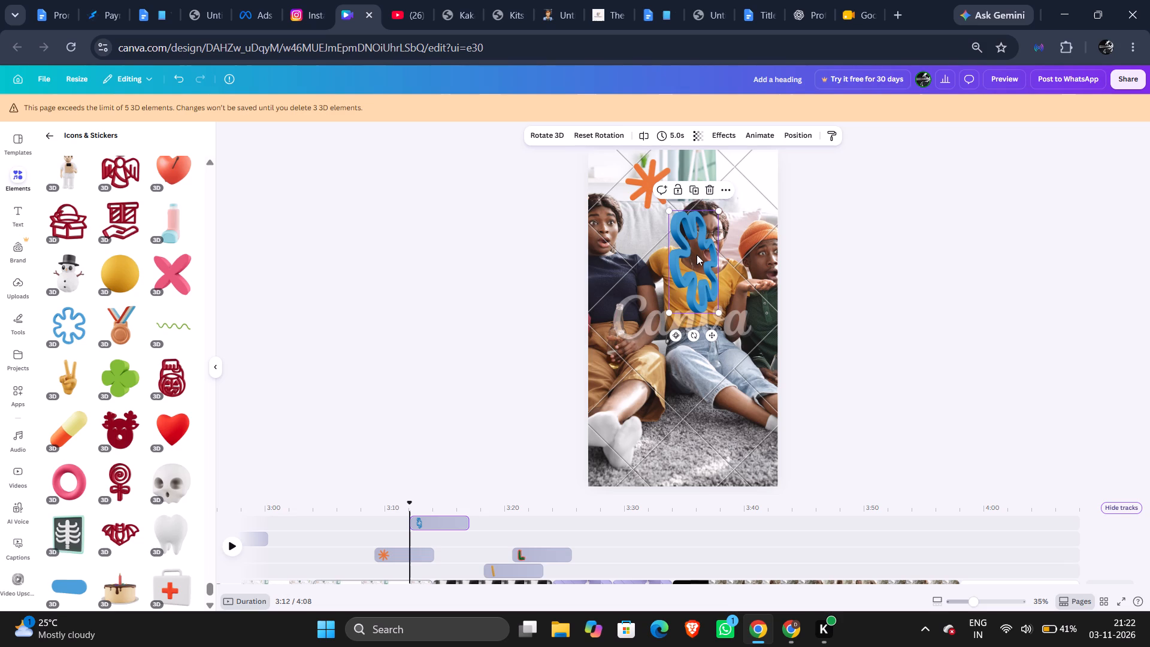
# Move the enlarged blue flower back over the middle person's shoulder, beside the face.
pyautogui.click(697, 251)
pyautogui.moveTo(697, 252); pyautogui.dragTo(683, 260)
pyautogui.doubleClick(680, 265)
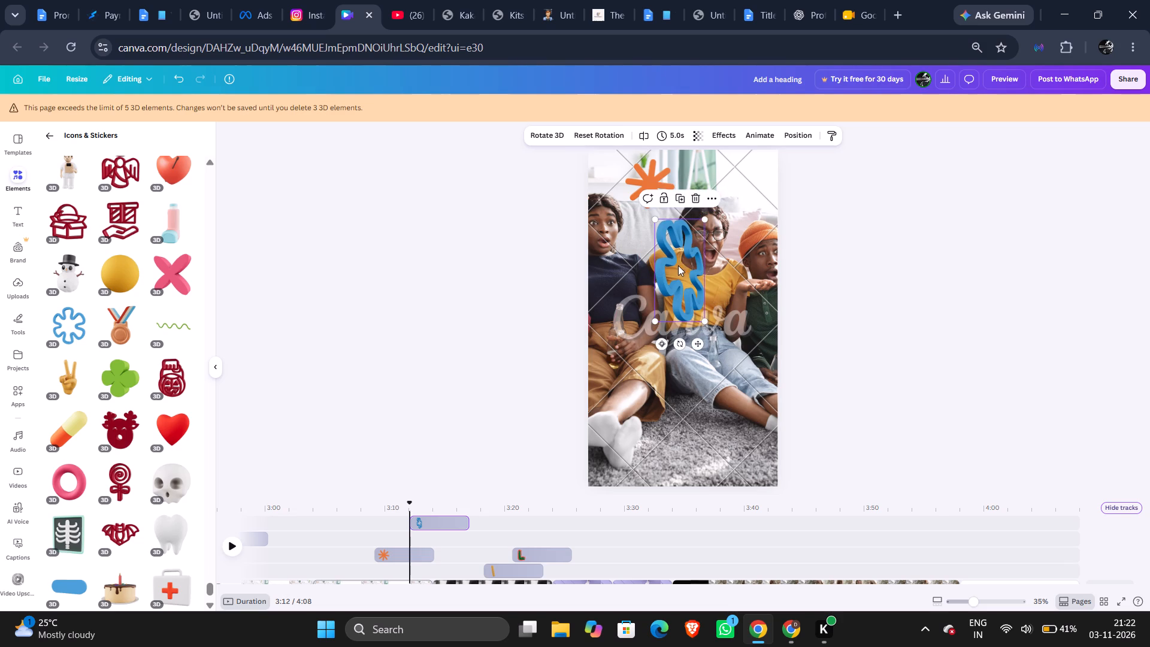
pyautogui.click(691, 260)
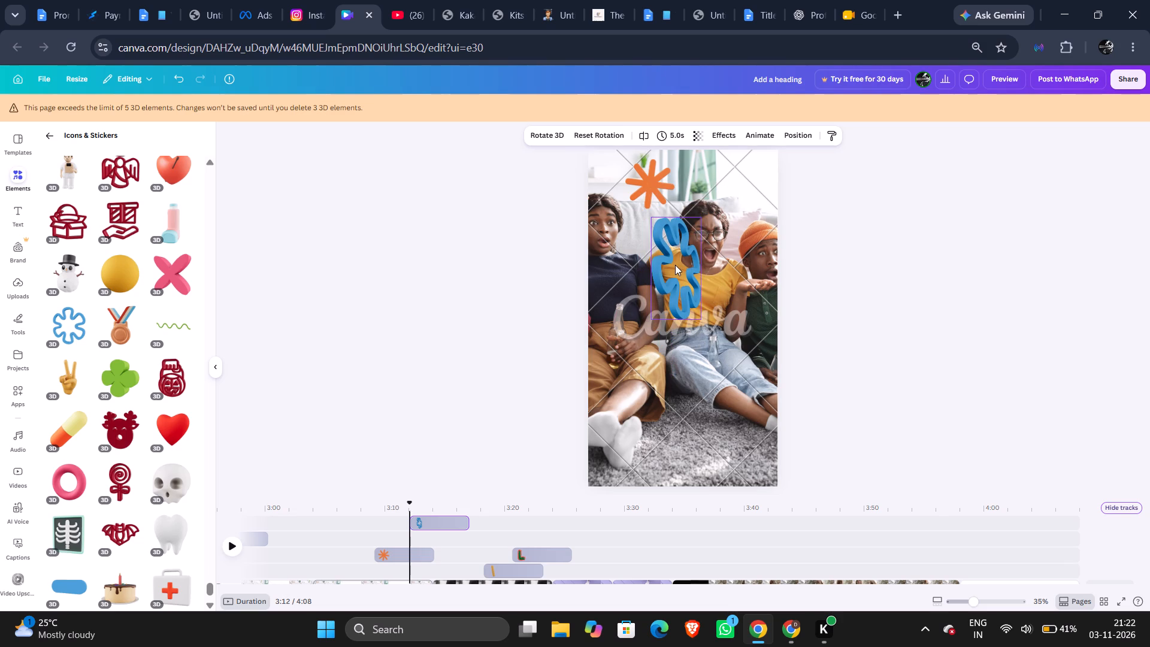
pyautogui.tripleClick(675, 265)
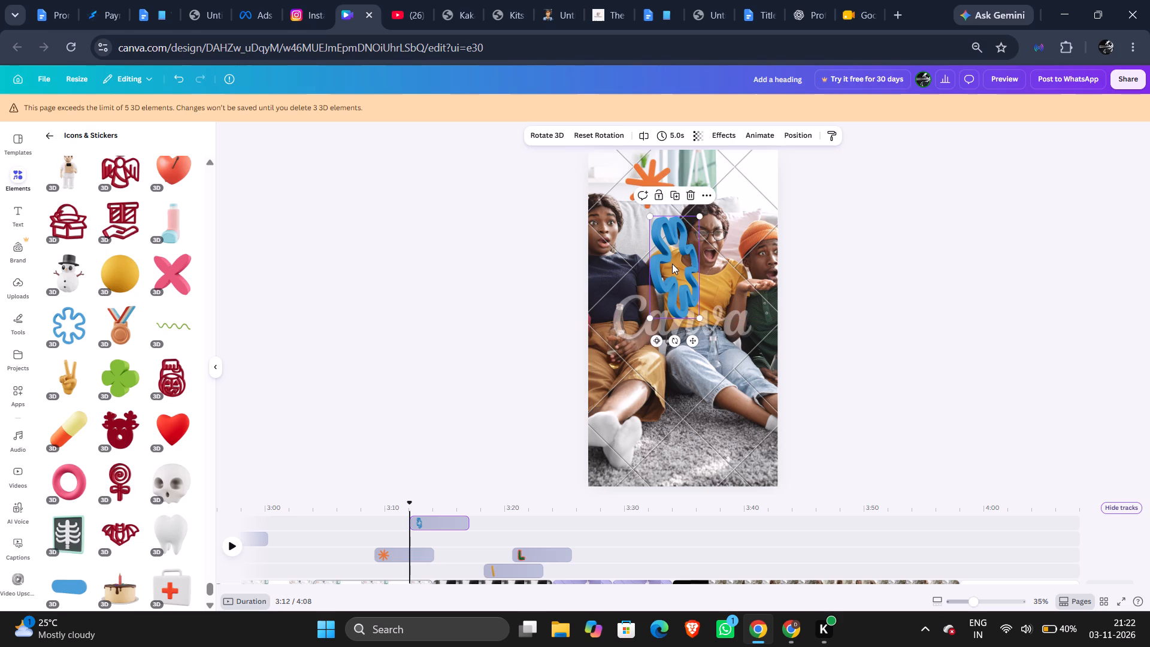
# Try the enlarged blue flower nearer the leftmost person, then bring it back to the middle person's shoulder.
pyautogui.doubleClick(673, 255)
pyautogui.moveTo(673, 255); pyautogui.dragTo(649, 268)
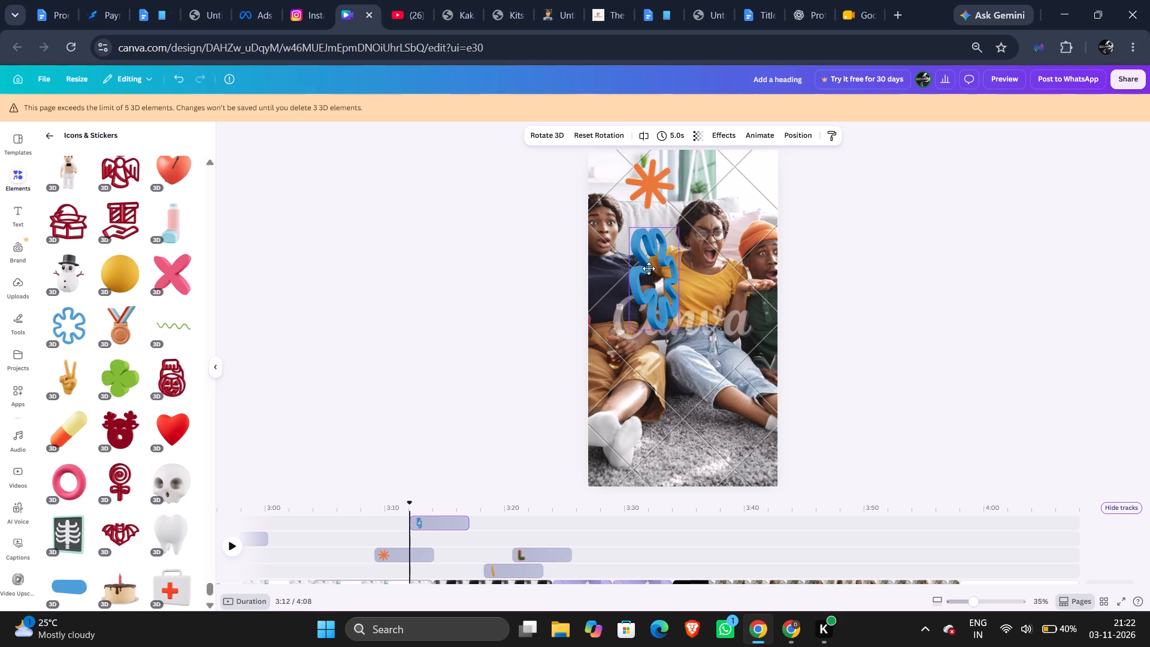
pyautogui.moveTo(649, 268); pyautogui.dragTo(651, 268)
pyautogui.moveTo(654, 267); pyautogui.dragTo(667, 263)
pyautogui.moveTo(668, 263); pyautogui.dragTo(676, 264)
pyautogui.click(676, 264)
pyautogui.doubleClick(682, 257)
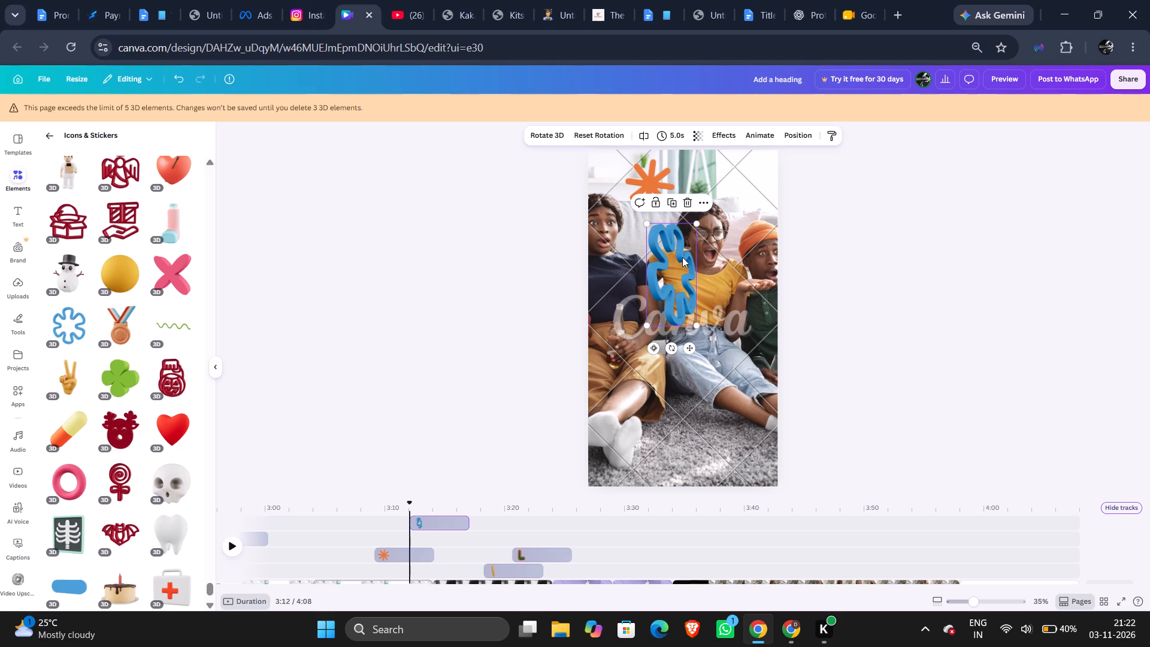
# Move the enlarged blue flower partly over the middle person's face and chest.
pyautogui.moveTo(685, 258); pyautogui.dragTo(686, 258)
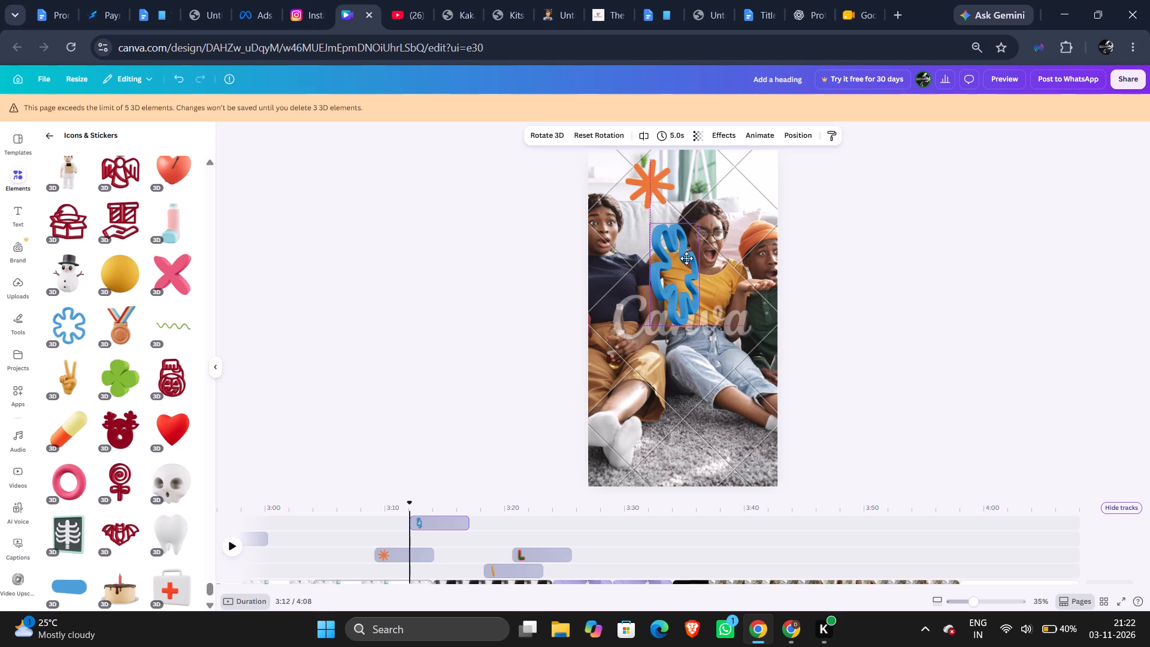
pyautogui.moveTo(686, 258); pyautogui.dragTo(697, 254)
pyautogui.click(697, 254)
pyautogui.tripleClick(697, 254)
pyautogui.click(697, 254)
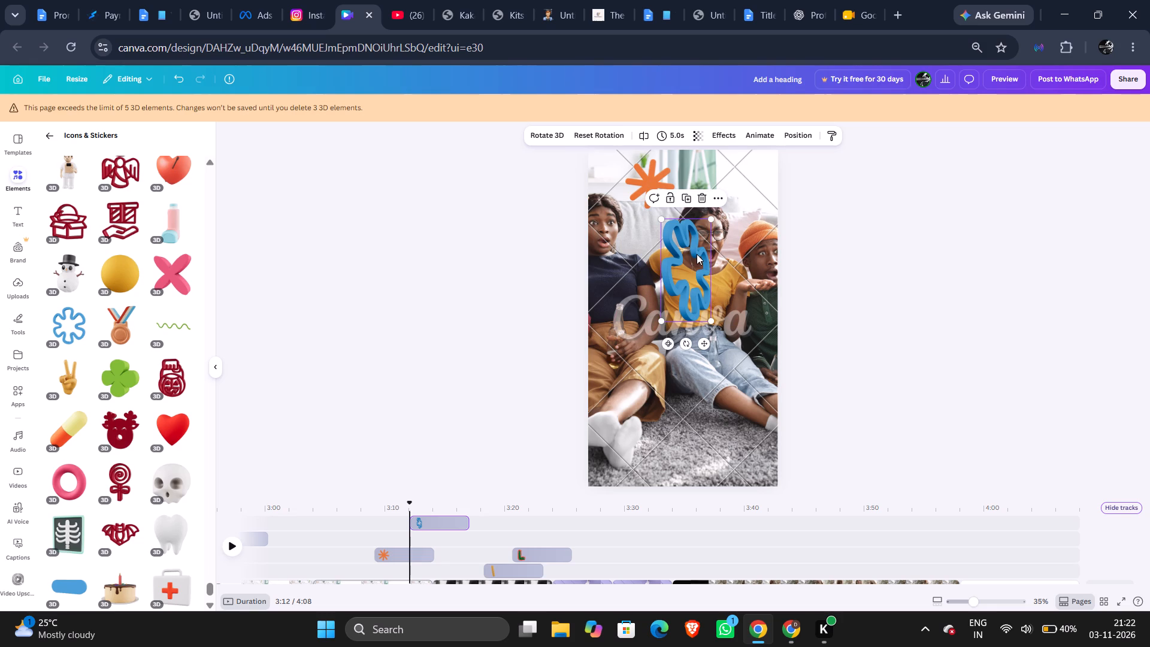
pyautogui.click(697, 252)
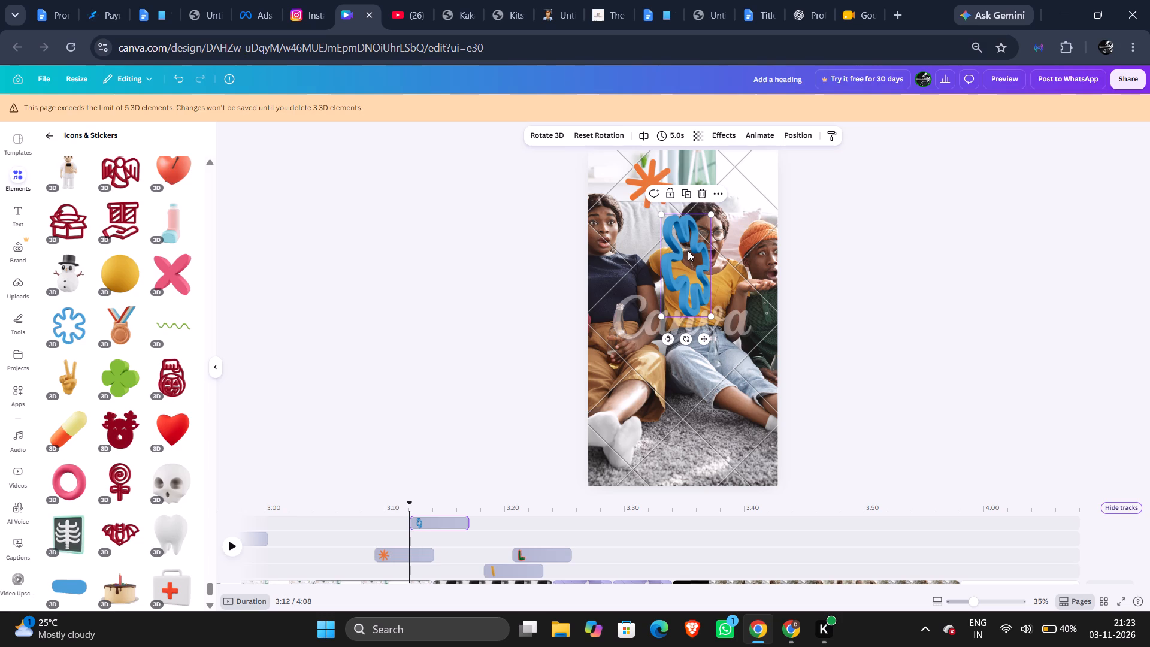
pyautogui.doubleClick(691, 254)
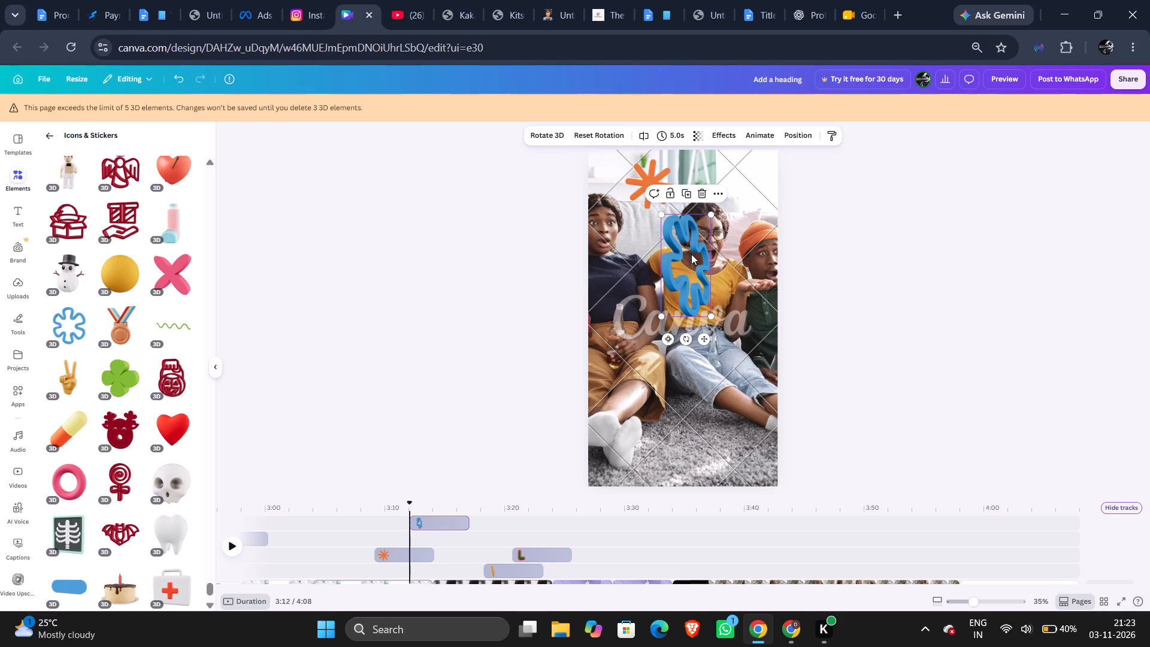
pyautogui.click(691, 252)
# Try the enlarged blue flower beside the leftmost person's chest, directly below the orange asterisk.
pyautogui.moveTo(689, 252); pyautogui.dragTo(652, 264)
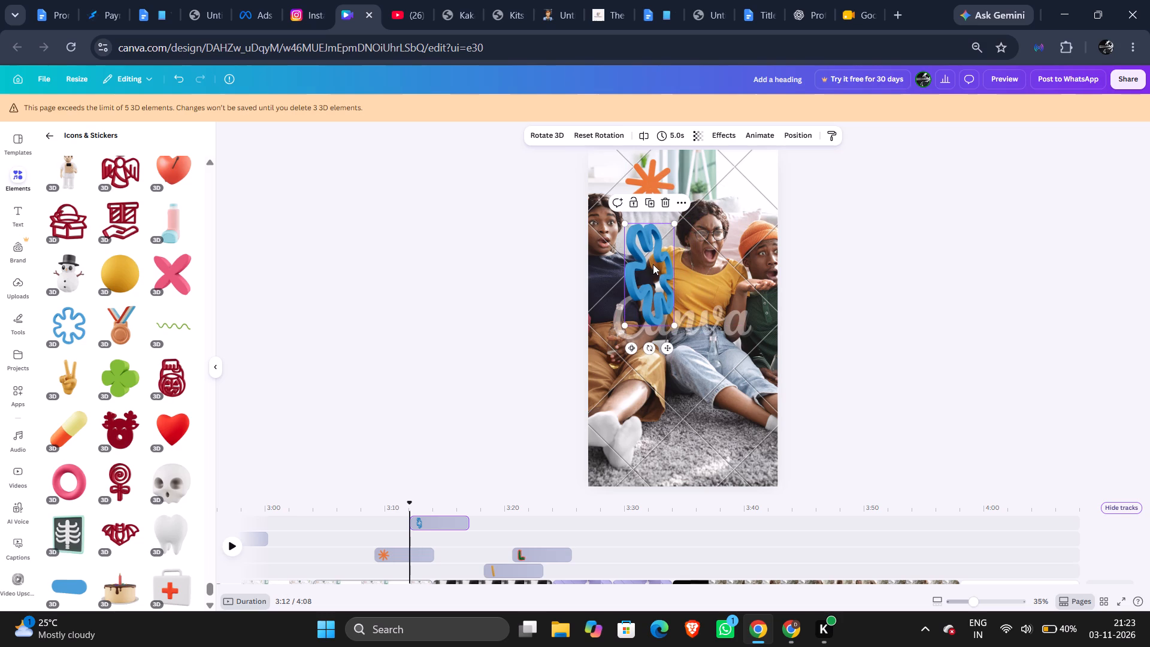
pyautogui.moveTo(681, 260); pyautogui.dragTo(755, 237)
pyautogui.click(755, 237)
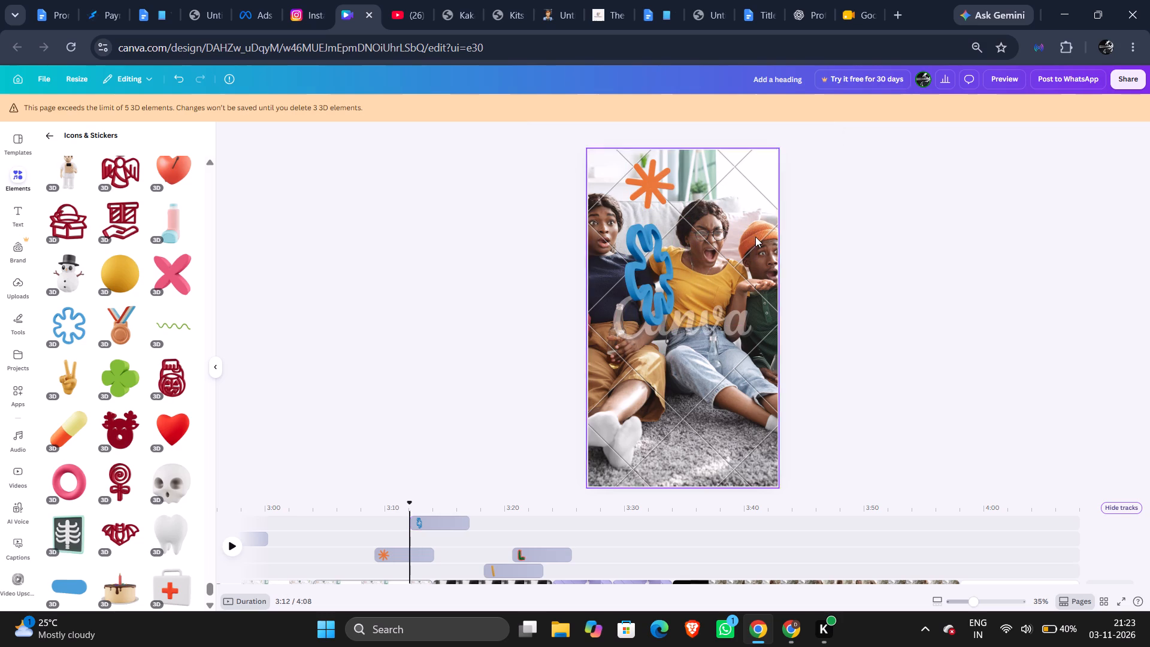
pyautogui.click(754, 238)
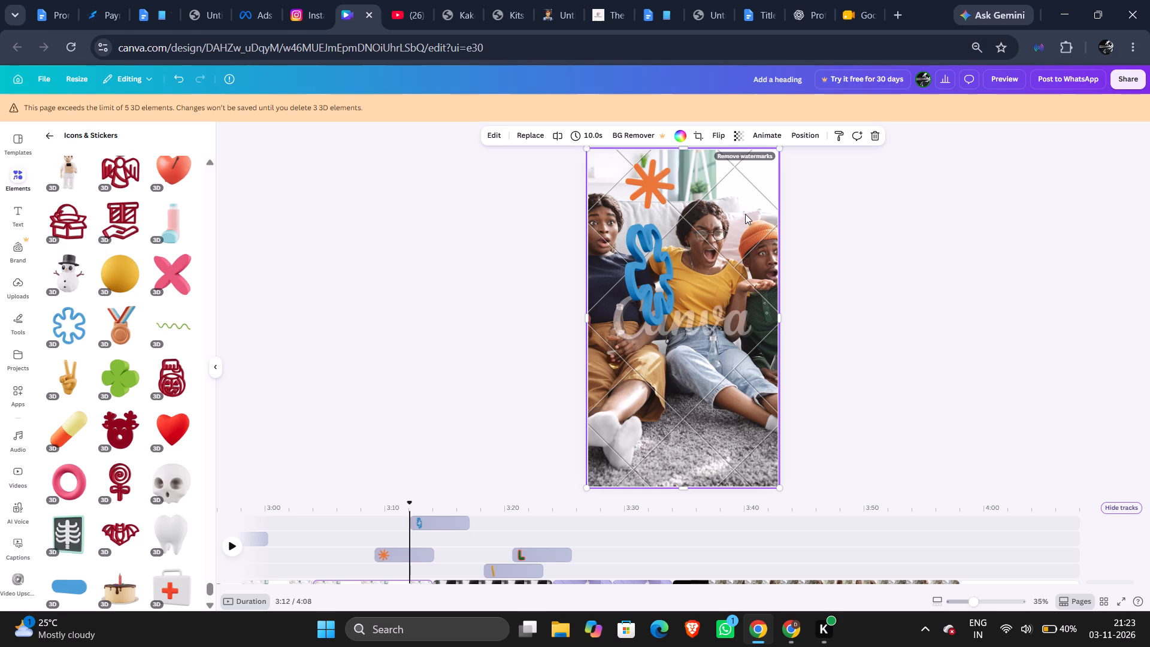
# Place the enlarged blue flower over the middle person's face and chest.
pyautogui.click(647, 271)
pyautogui.moveTo(647, 271); pyautogui.dragTo(676, 268)
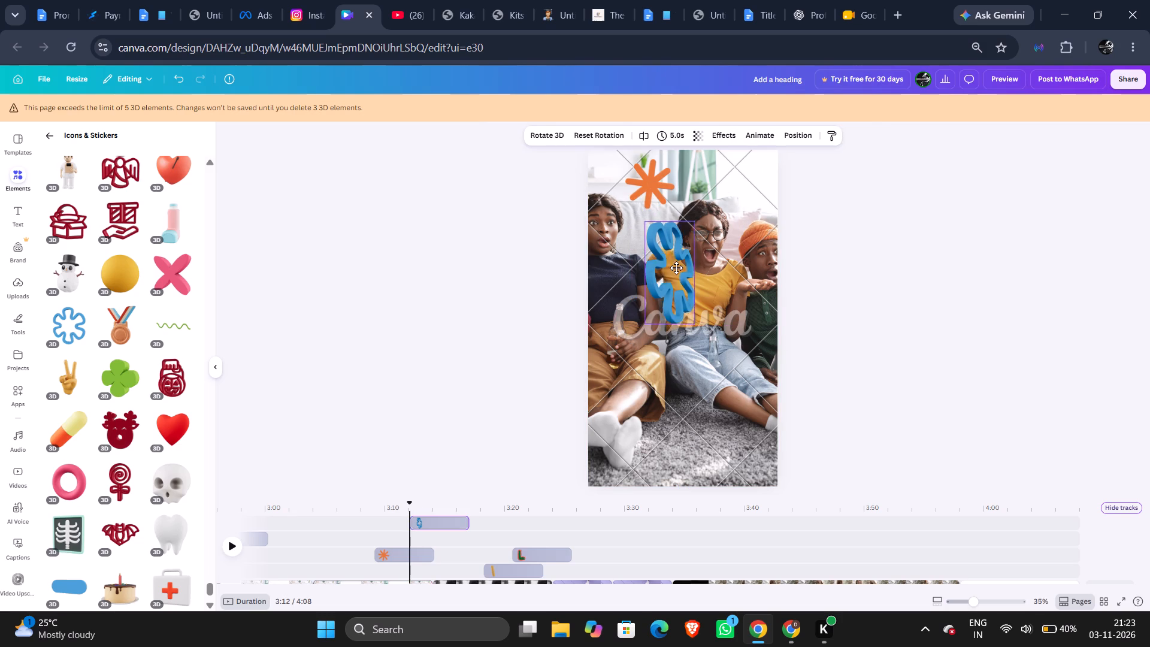
pyautogui.moveTo(676, 268); pyautogui.dragTo(697, 263)
pyautogui.click(698, 263)
pyautogui.doubleClick(704, 262)
pyautogui.click(704, 261)
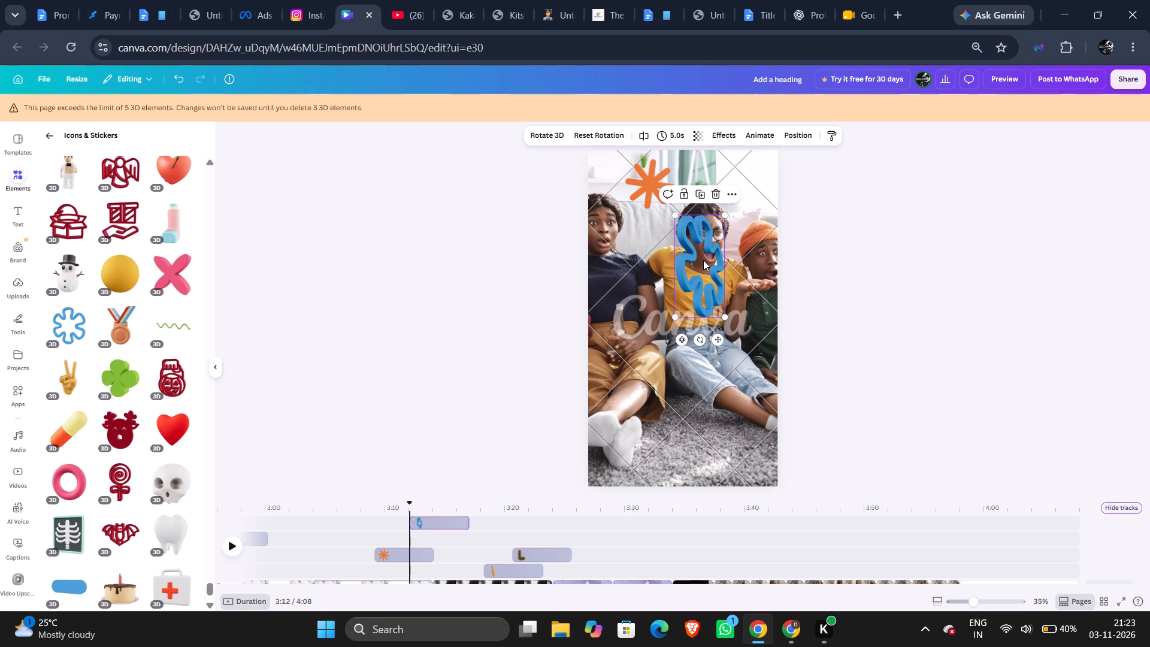
pyautogui.click(699, 253)
pyautogui.click(710, 271)
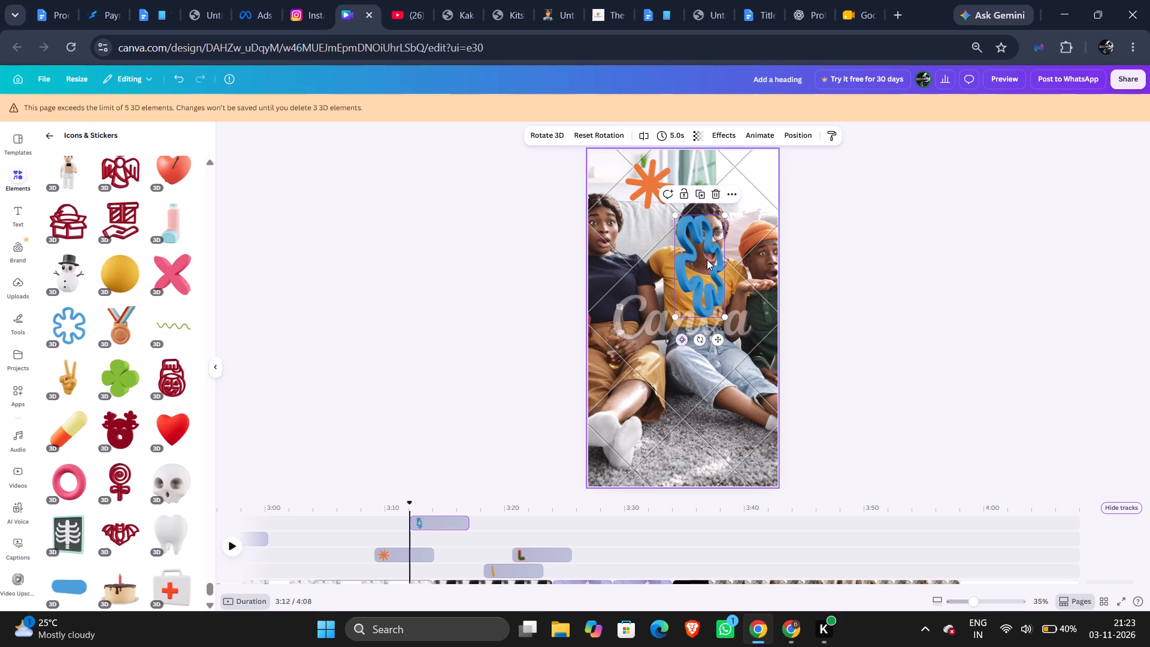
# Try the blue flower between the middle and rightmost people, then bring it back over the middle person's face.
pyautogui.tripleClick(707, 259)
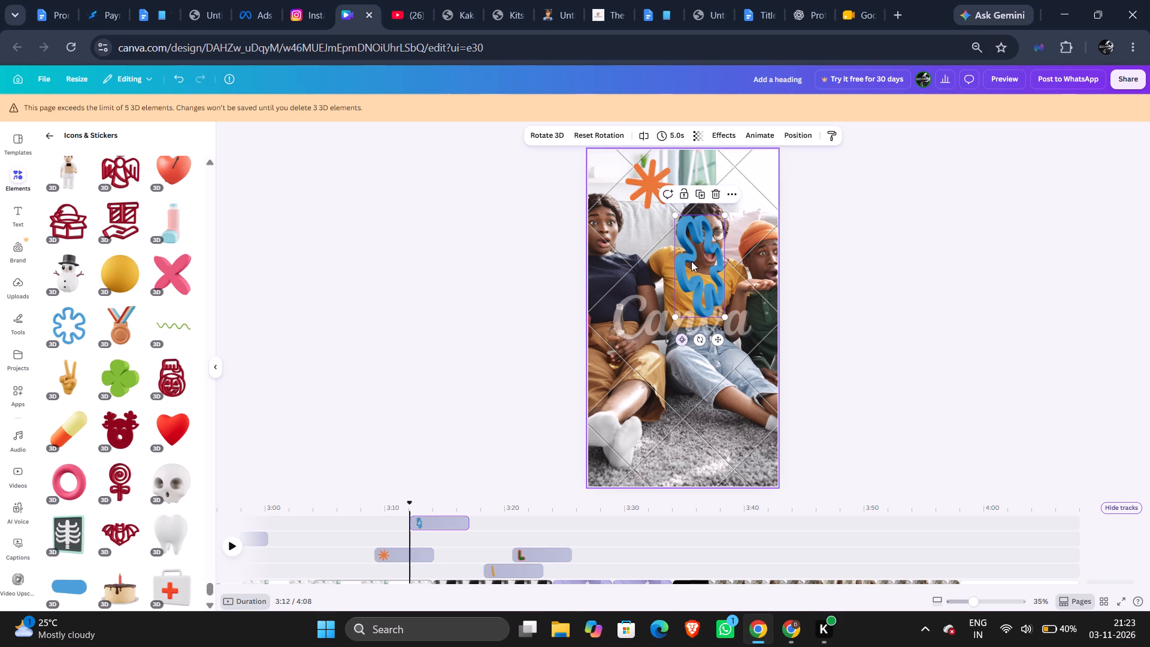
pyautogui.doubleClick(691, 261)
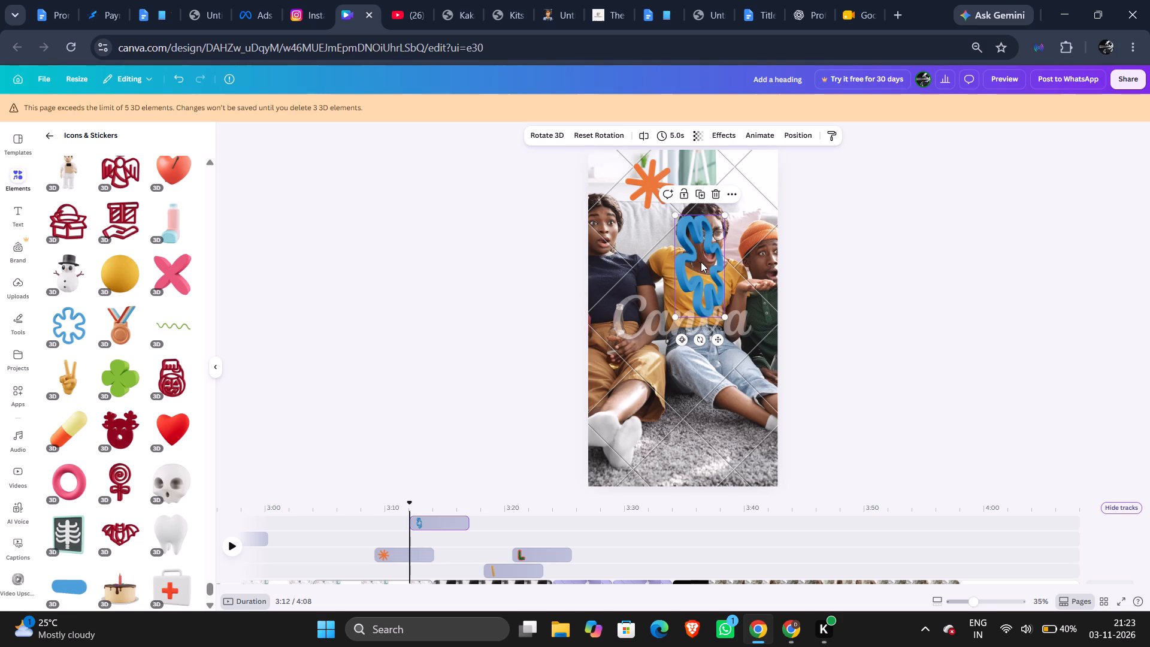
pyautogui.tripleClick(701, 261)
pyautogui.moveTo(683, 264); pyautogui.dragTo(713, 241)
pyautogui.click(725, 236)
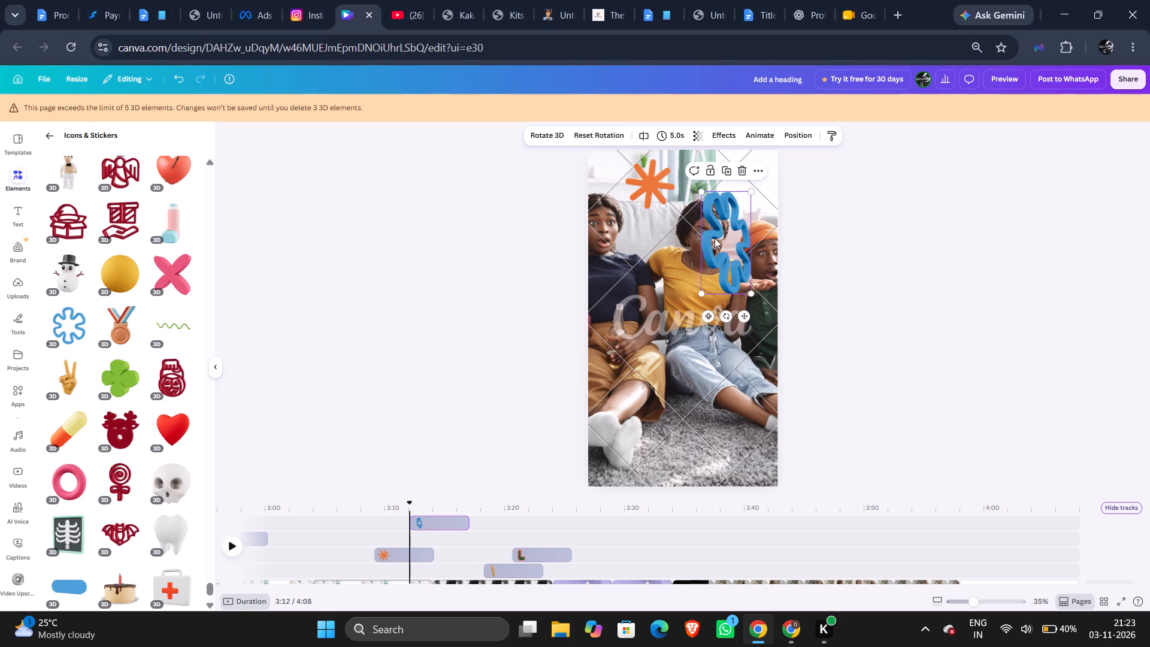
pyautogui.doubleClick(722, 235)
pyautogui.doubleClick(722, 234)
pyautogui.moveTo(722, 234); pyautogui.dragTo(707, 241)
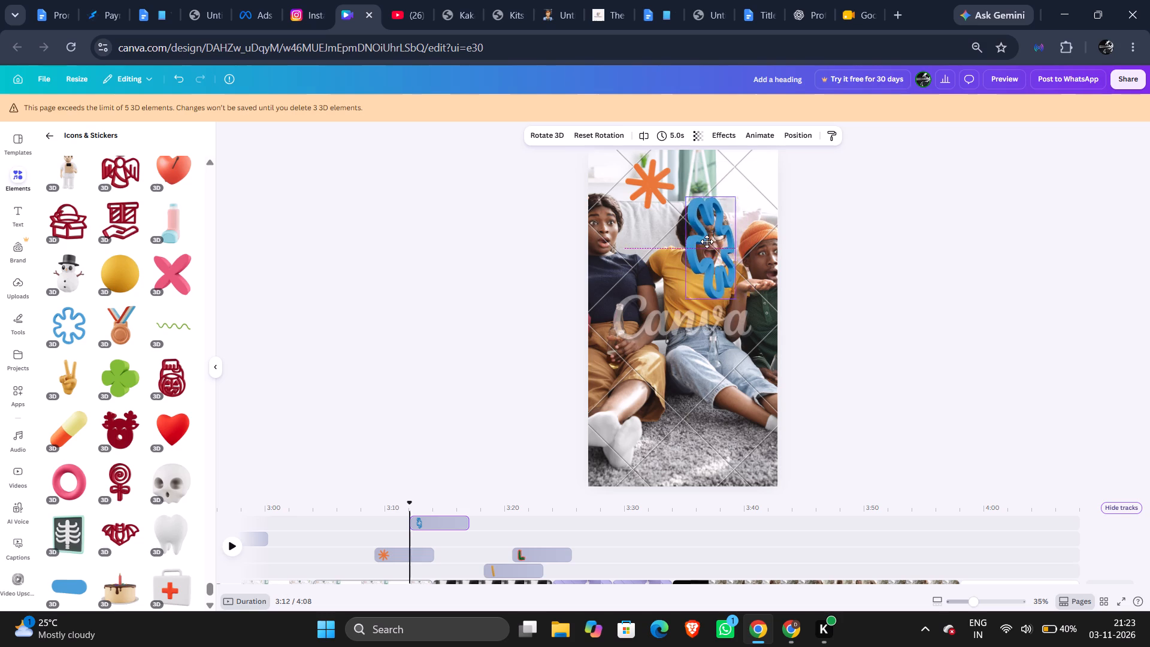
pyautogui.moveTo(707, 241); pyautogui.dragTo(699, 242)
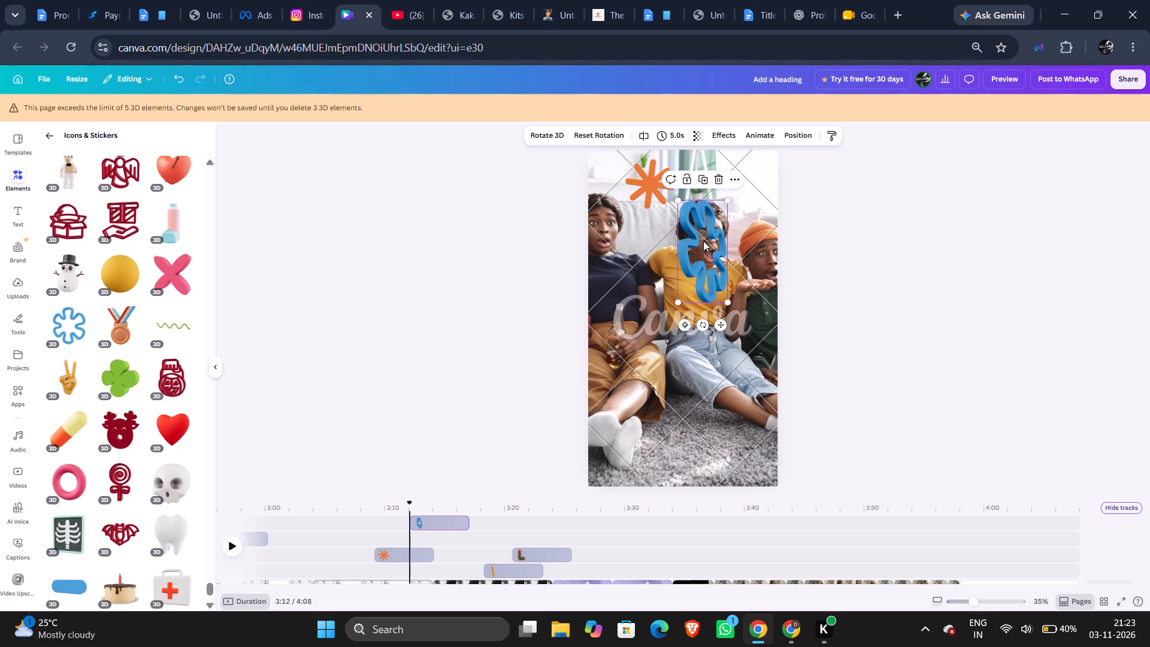
# Move the blue flower beside the leftmost person's chest, directly below the orange asterisk, and deselect it.
pyautogui.doubleClick(704, 240)
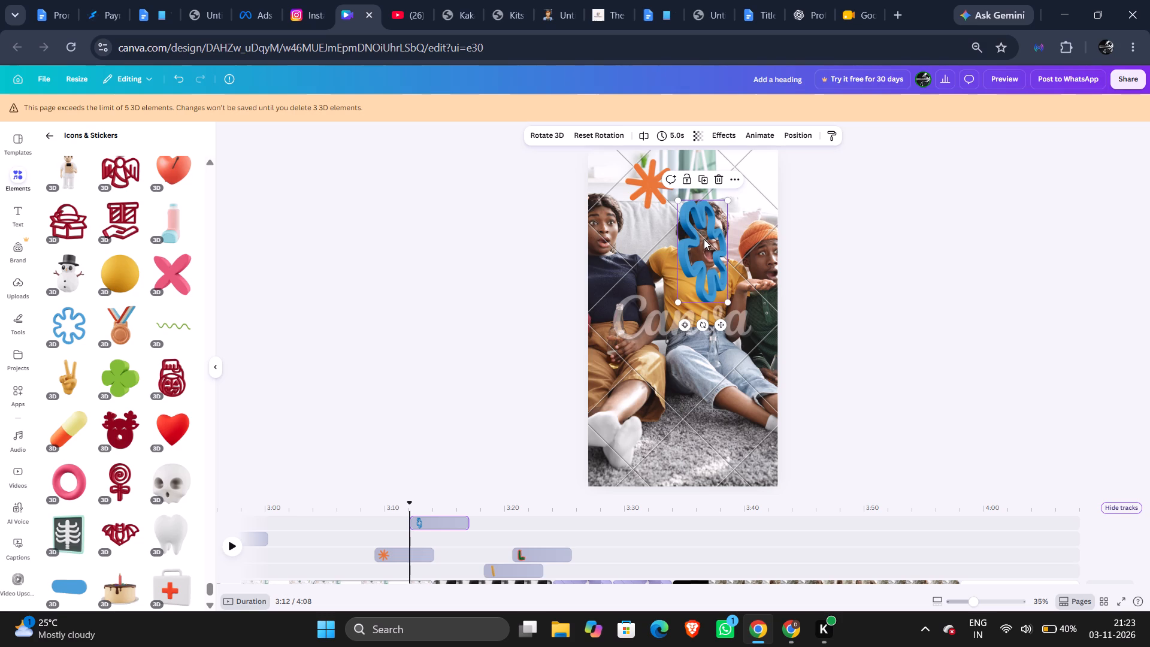
pyautogui.click(704, 239)
pyautogui.moveTo(704, 239); pyautogui.dragTo(688, 243)
pyautogui.moveTo(676, 247); pyautogui.dragTo(680, 245)
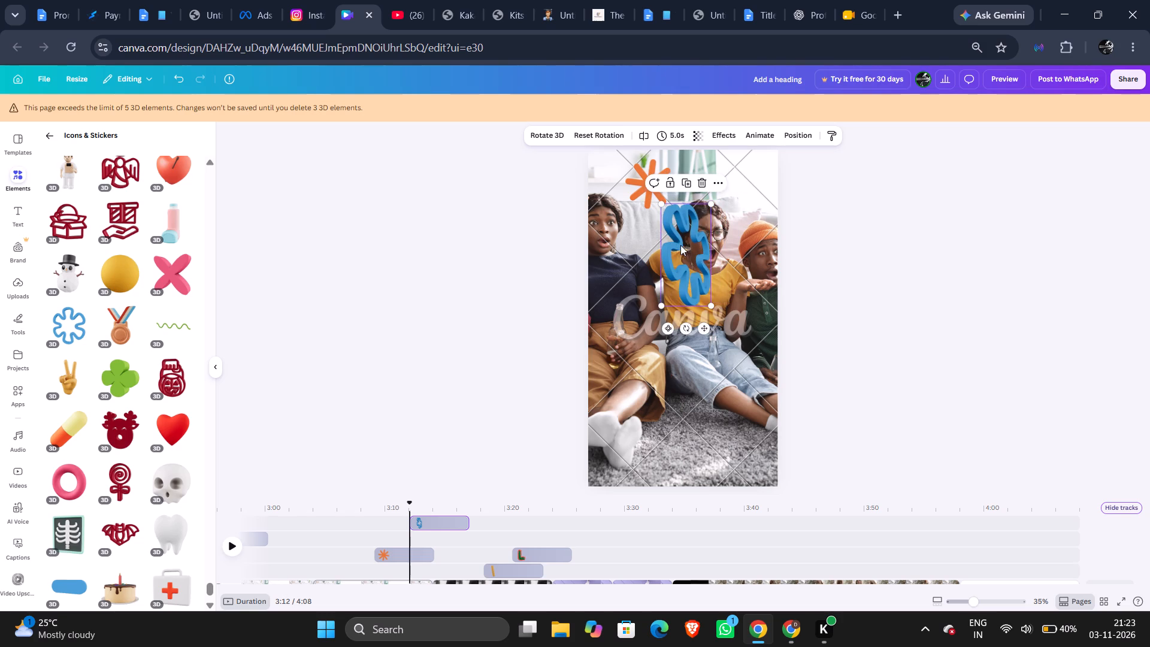
pyautogui.moveTo(680, 245); pyautogui.dragTo(634, 271)
pyautogui.click(606, 256)
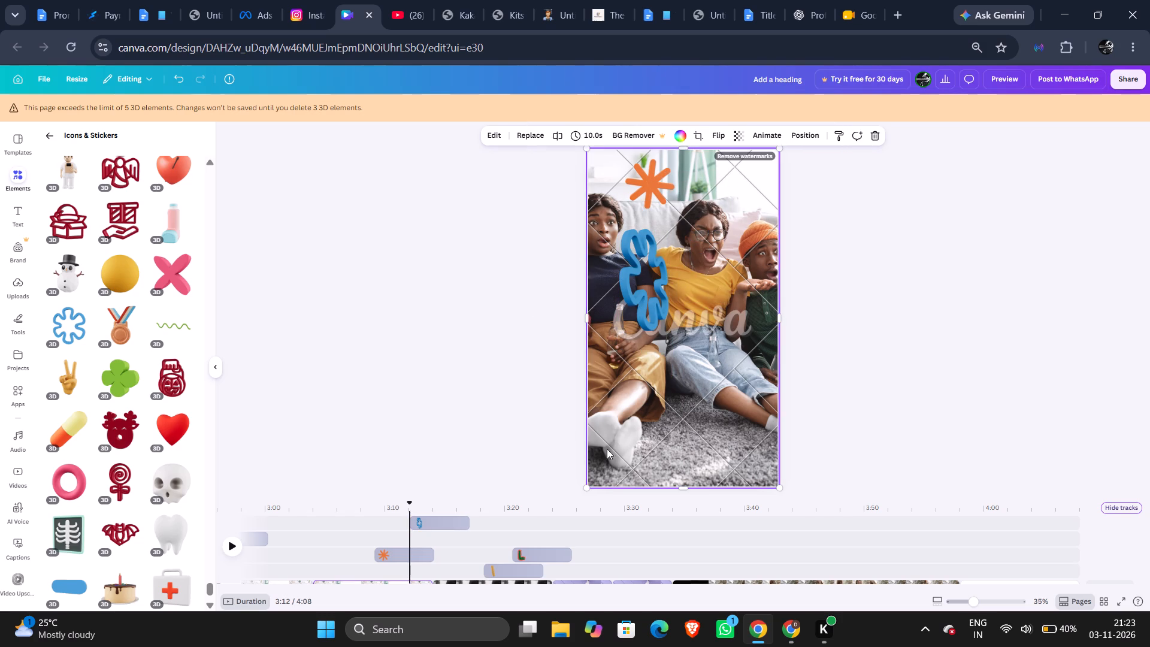
# Add the red 3D lollipop sticker at 3:00 and the white 3D tooth sticker at 2:59 on the timeline.
pyautogui.scroll(-2, 403, 516)
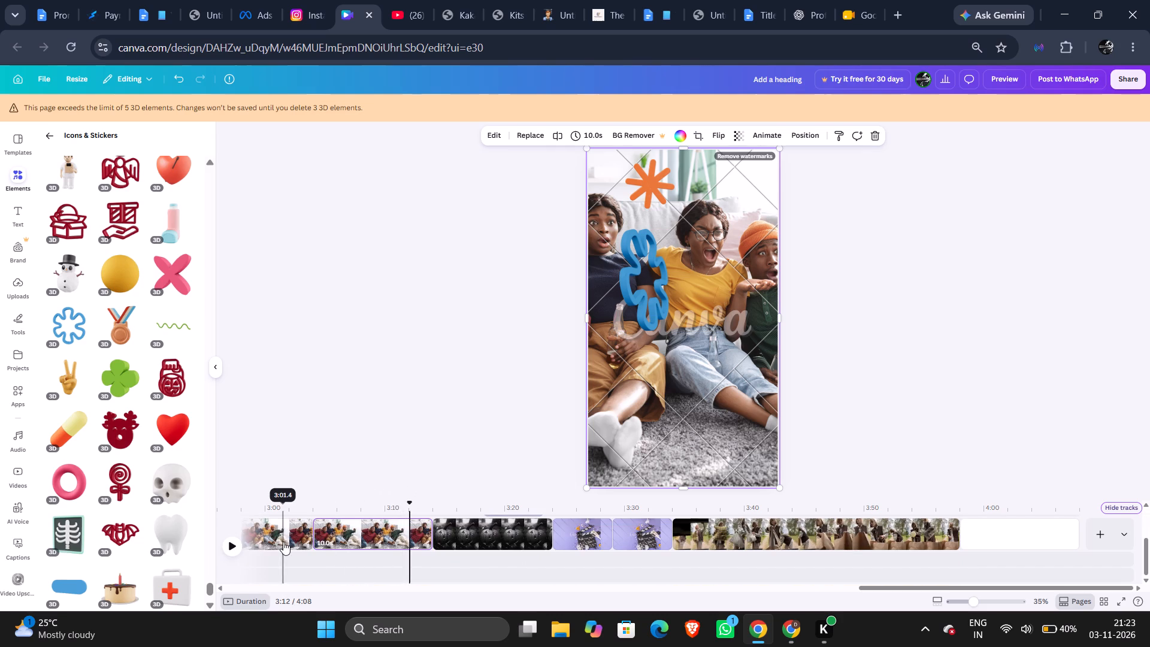
pyautogui.click(283, 536)
pyautogui.click(277, 507)
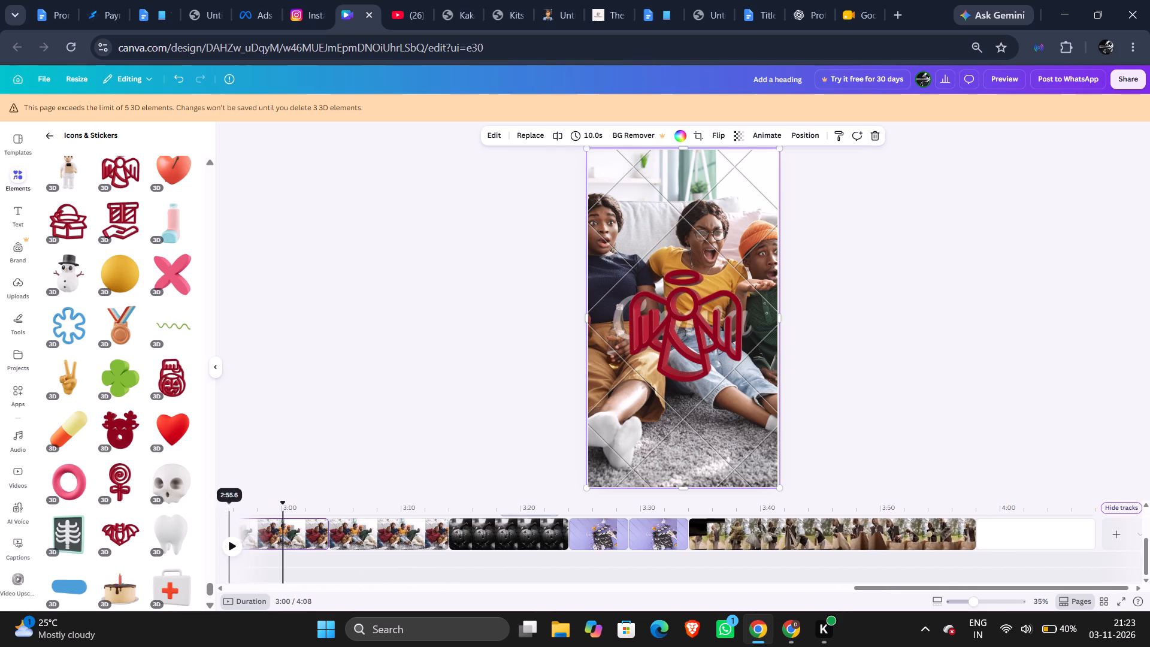
pyautogui.click(111, 497)
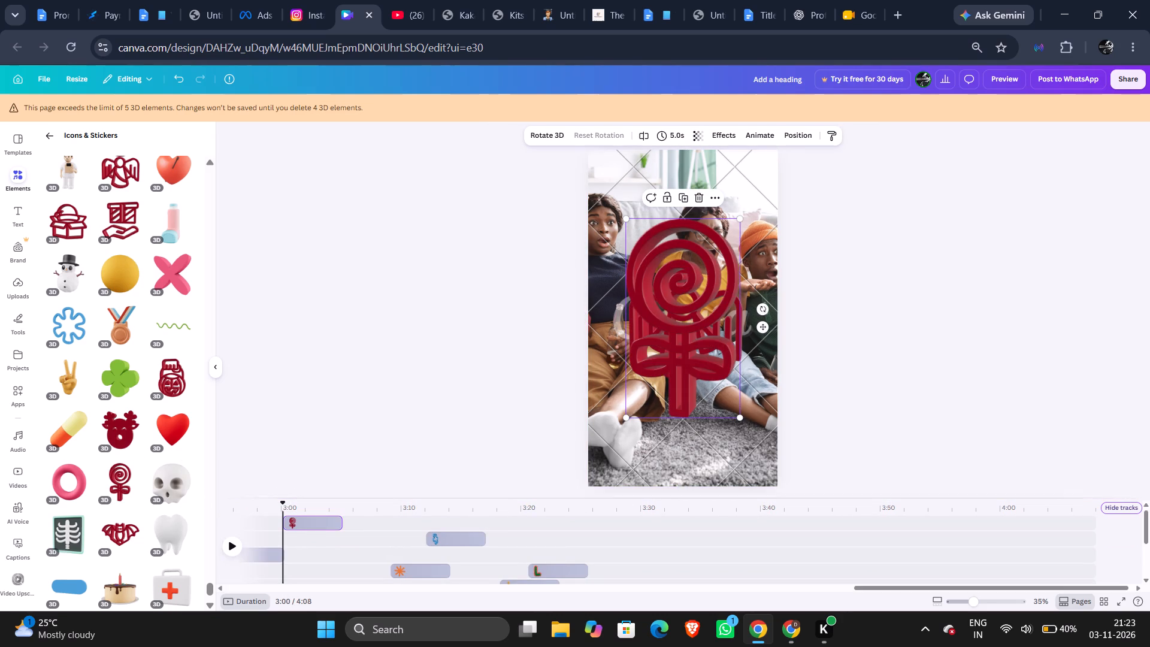
pyautogui.click(283, 504)
pyautogui.click(170, 517)
# Add the white 3D skull sticker at 2:55 and another 3D tooth sticker at 2:54 on the timeline.
pyautogui.scroll(-3, 270, 524)
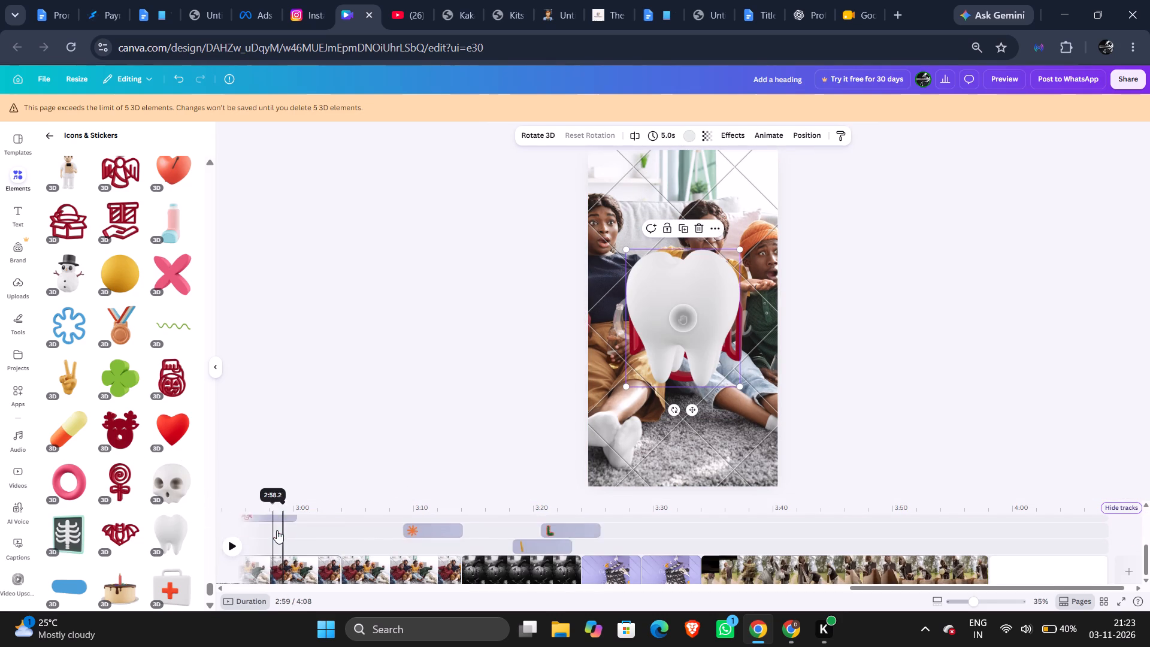
pyautogui.scroll(-2, 277, 532)
pyautogui.click(262, 533)
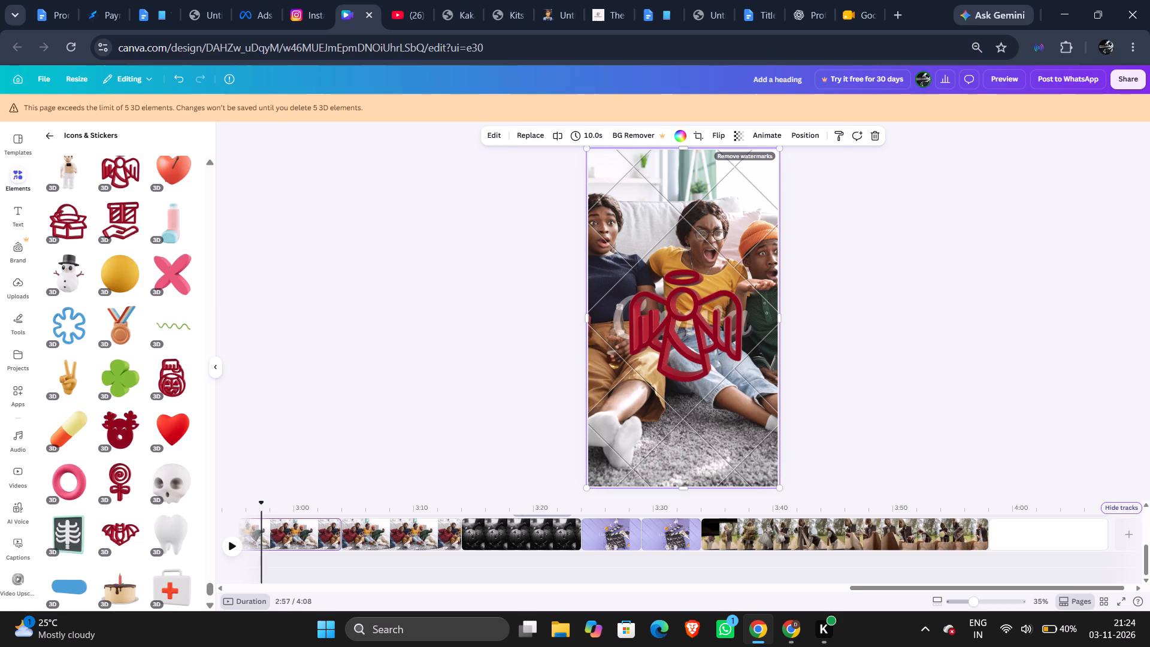
pyautogui.click(262, 504)
pyautogui.click(163, 489)
pyautogui.click(258, 563)
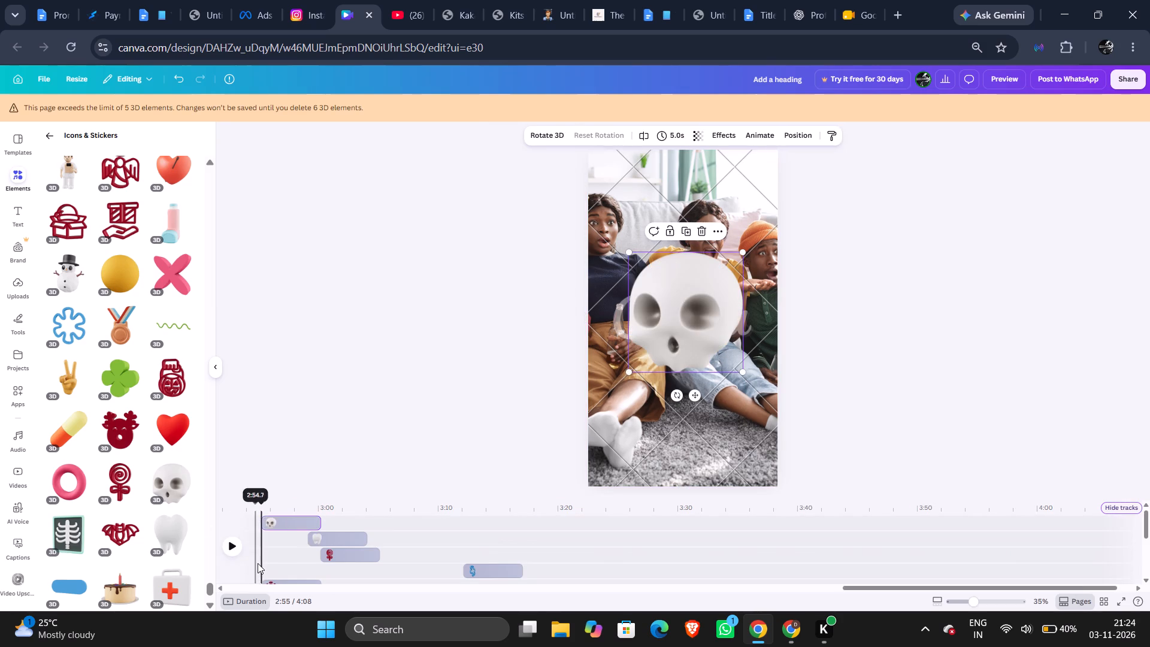
pyautogui.click(179, 546)
# Go back to the beginning of the timeline and play the video from about 0:01.
pyautogui.scroll(-2, 268, 510)
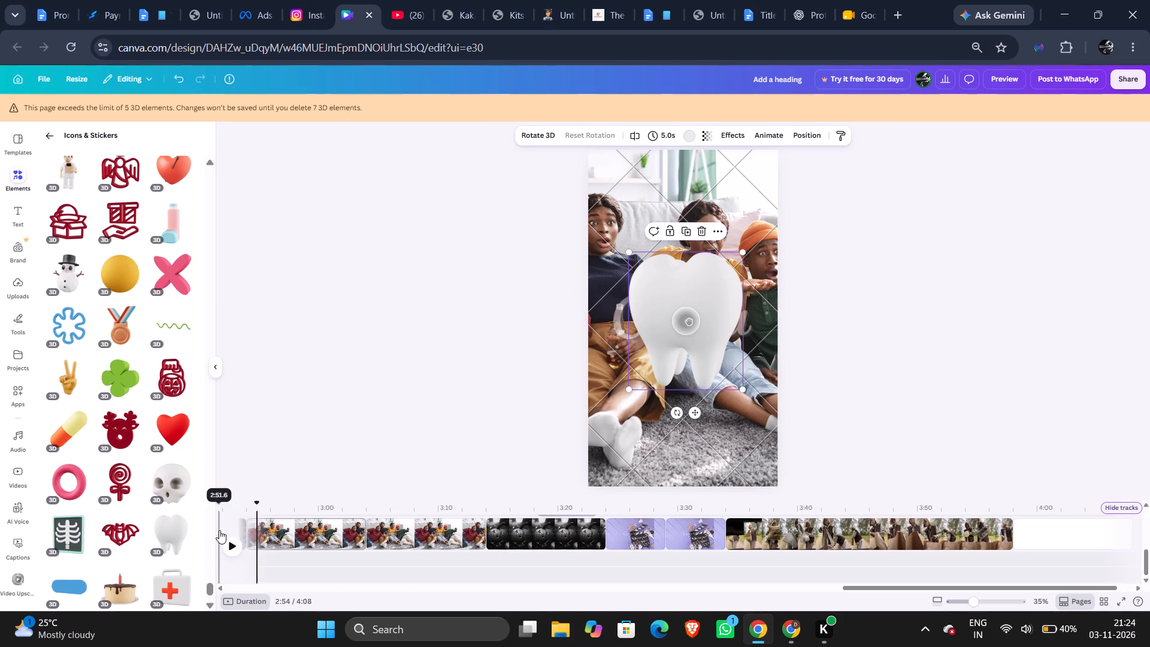
pyautogui.doubleClick(268, 537)
pyautogui.click(215, 546)
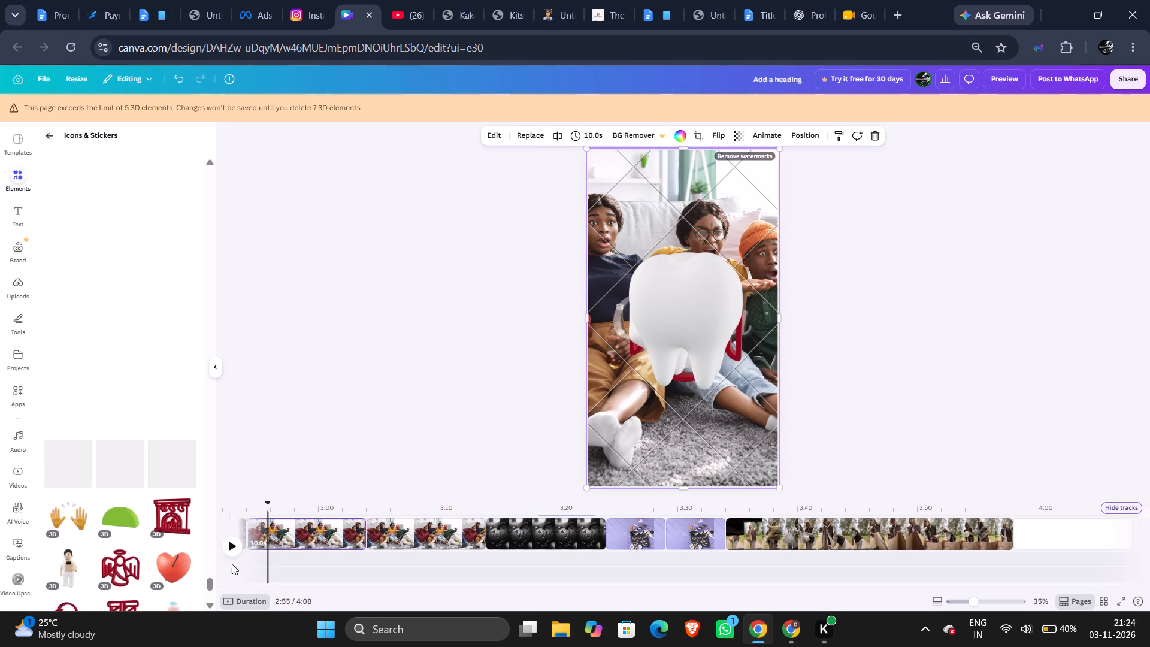
pyautogui.click(237, 582)
pyautogui.tripleClick(237, 589)
pyautogui.tripleClick(237, 589)
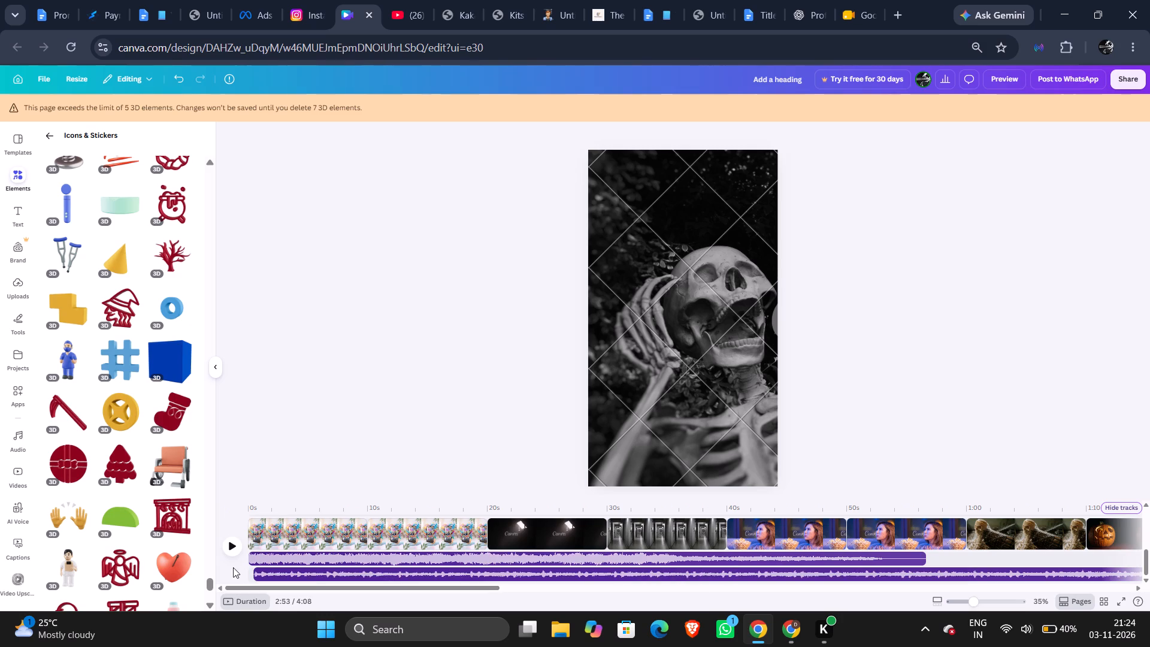
pyautogui.doubleClick(235, 545)
pyautogui.click(283, 504)
pyautogui.doubleClick(240, 582)
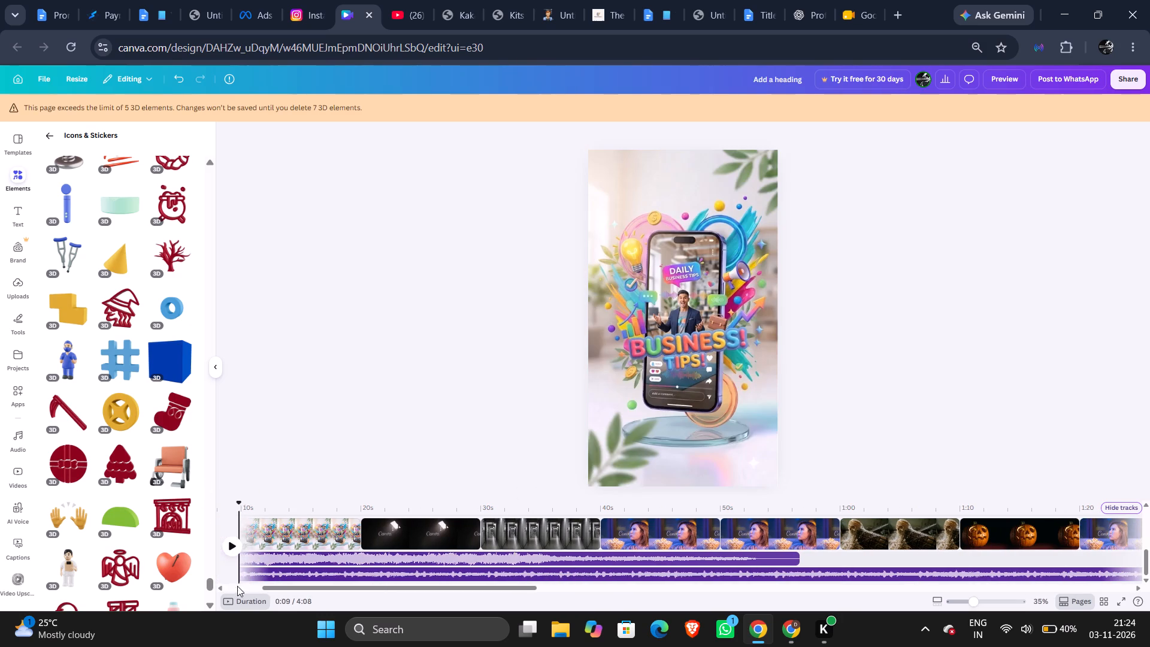
pyautogui.doubleClick(236, 588)
pyautogui.click(262, 516)
pyautogui.click(221, 548)
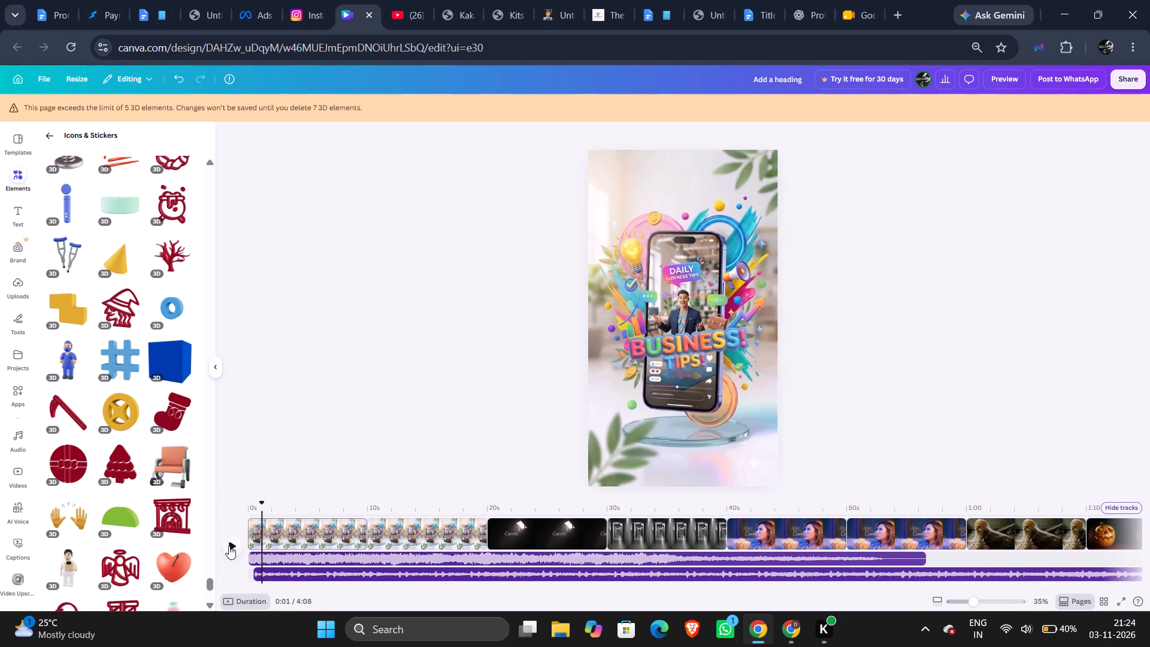
pyautogui.click(229, 546)
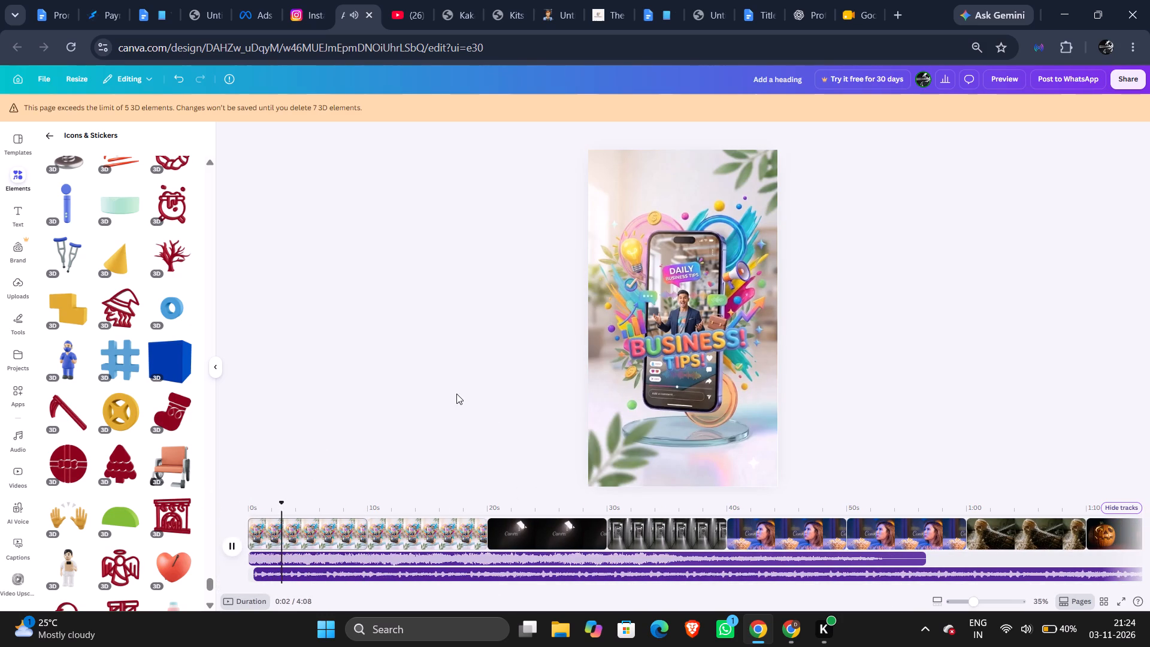
# Lower the computer's sound volume to a quiet level while the video plays.
pyautogui.click(1006, 633)
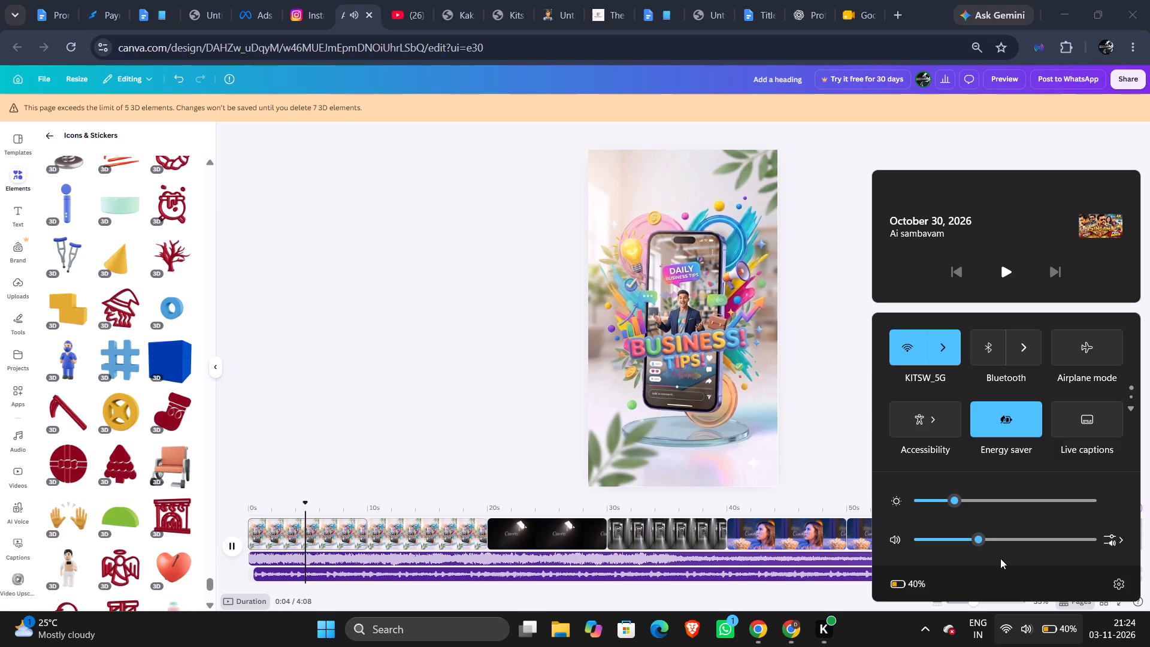
pyautogui.click(980, 542)
pyautogui.doubleClick(937, 542)
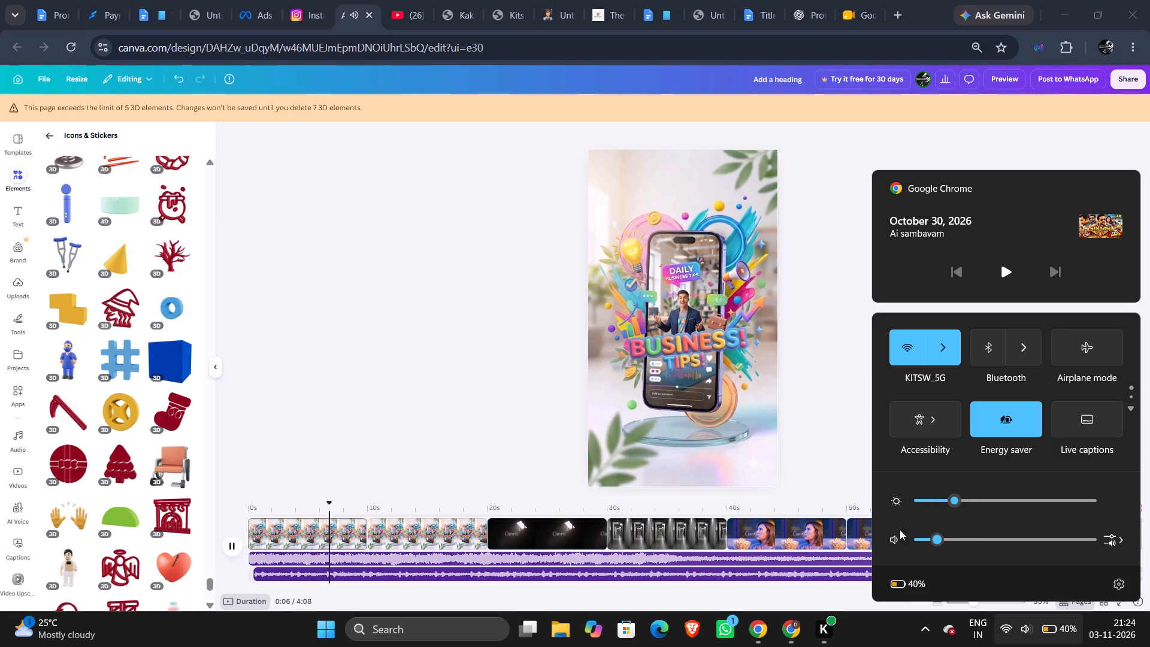
pyautogui.click(465, 329)
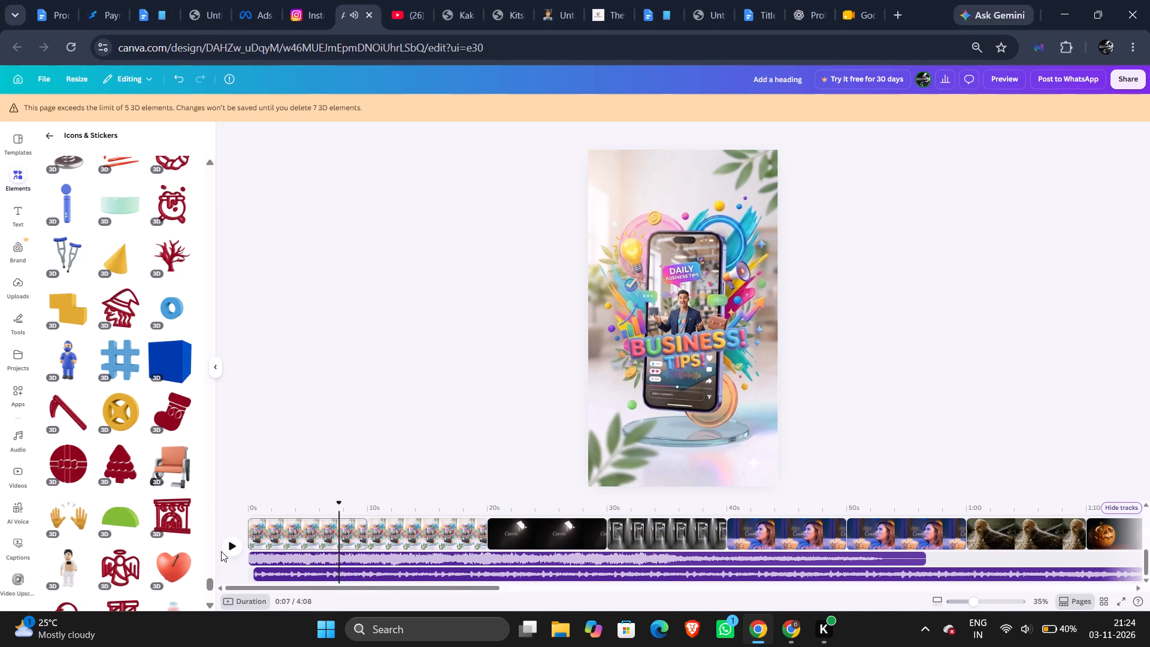
# Resume playing the video from about 0:07.
pyautogui.click(230, 546)
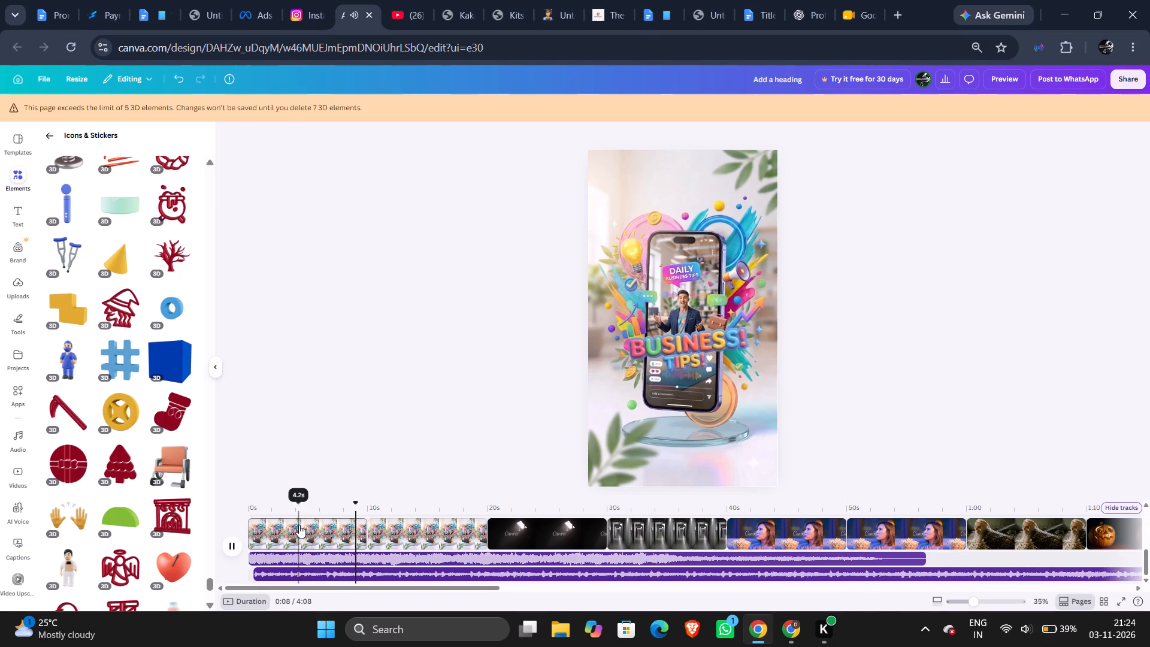
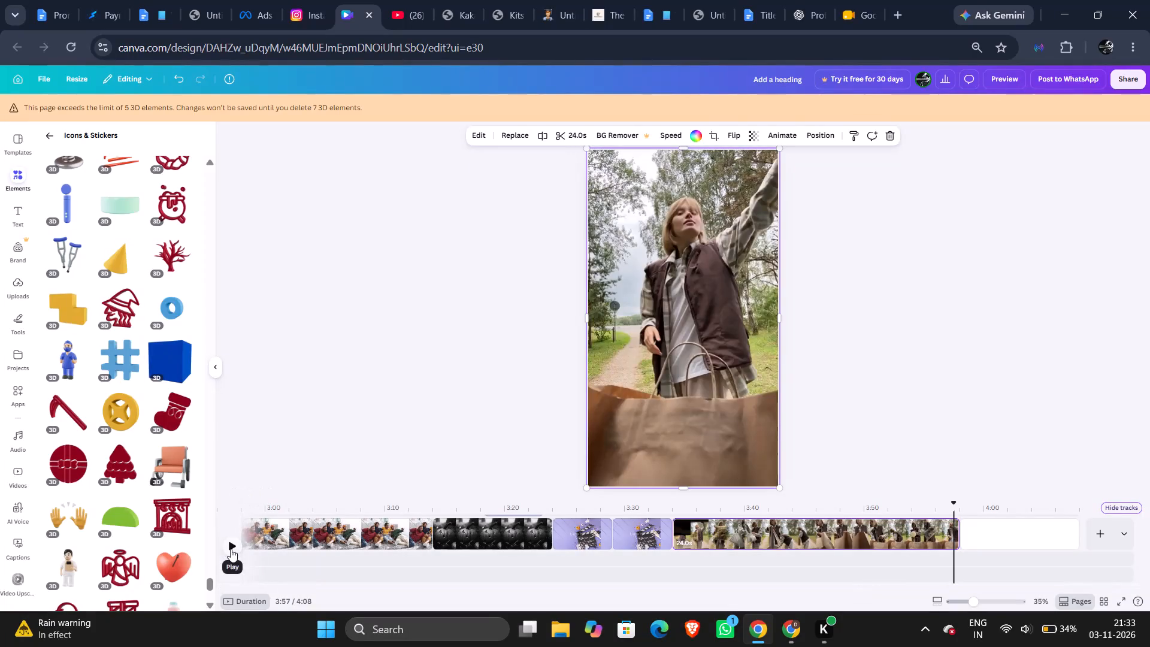
# Resume playing the video from 3:57 through to its end.
pyautogui.click(231, 548)
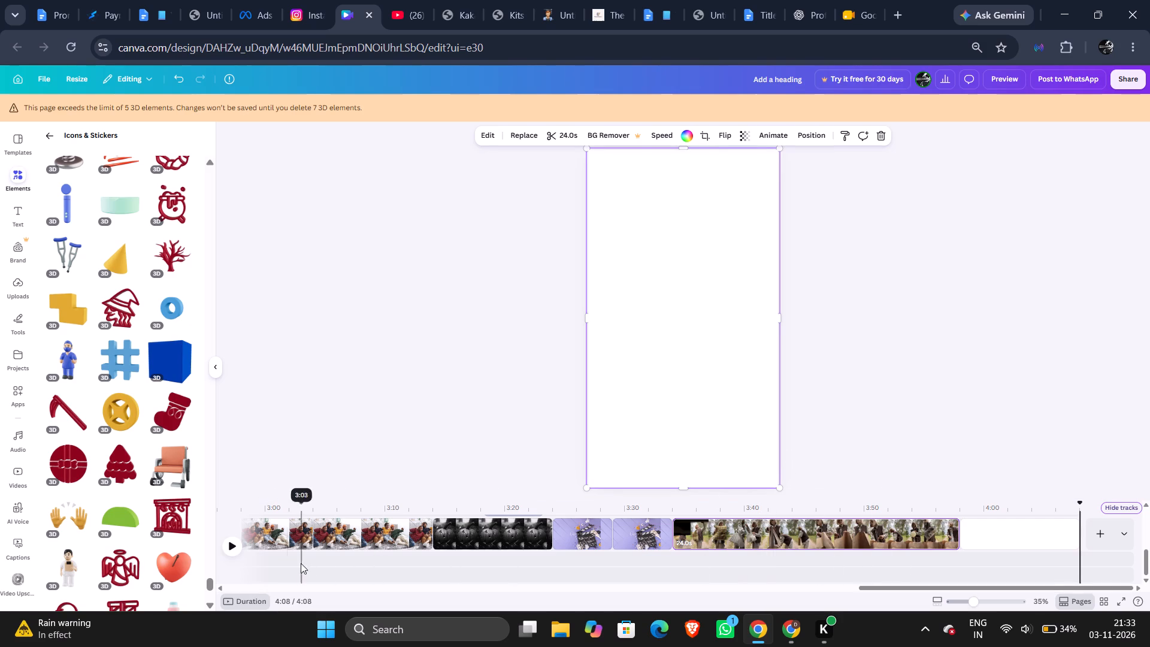
# Return to the beginning of the timeline and play the video from the start.
pyautogui.click(227, 588)
pyautogui.tripleClick(226, 588)
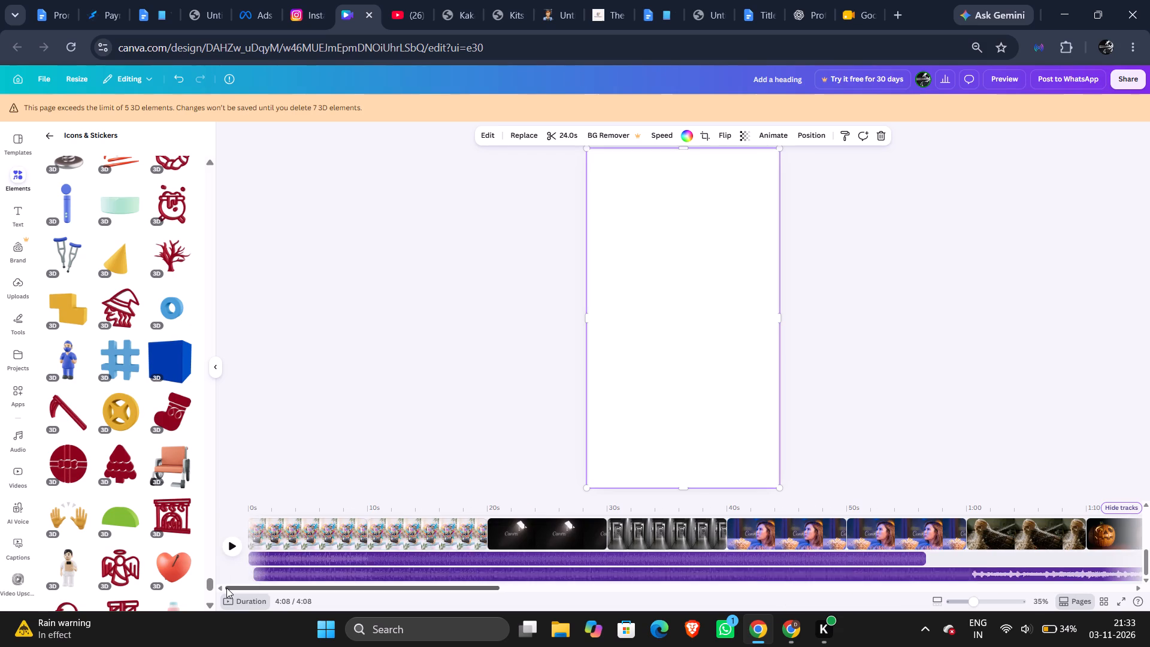
pyautogui.click(226, 588)
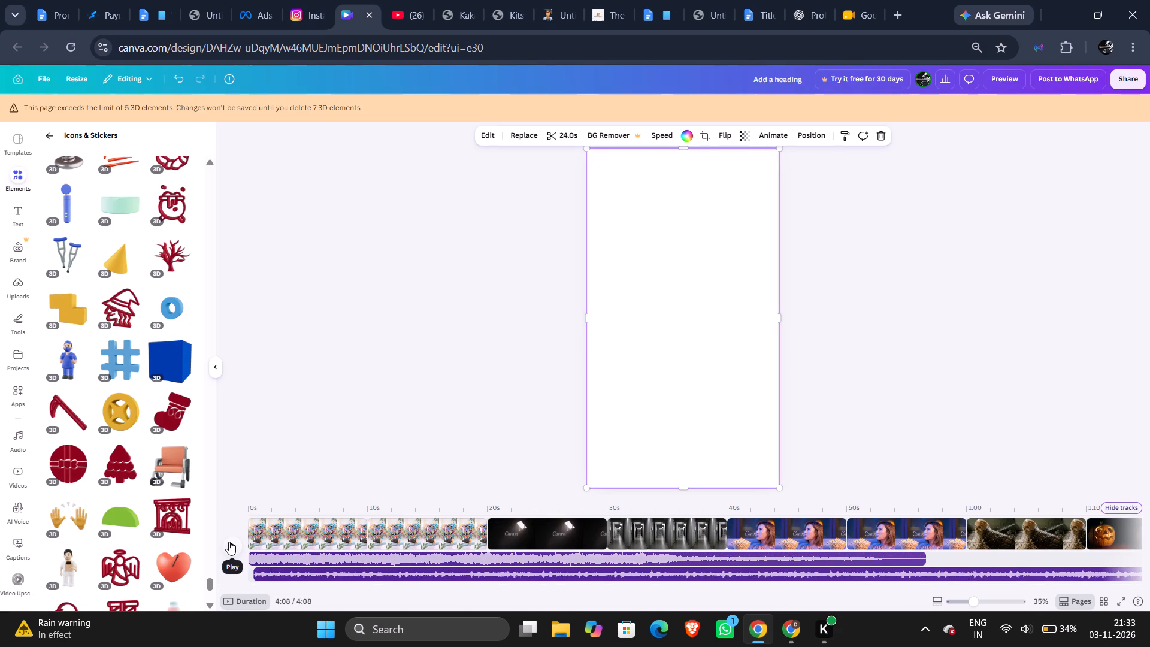
pyautogui.click(227, 549)
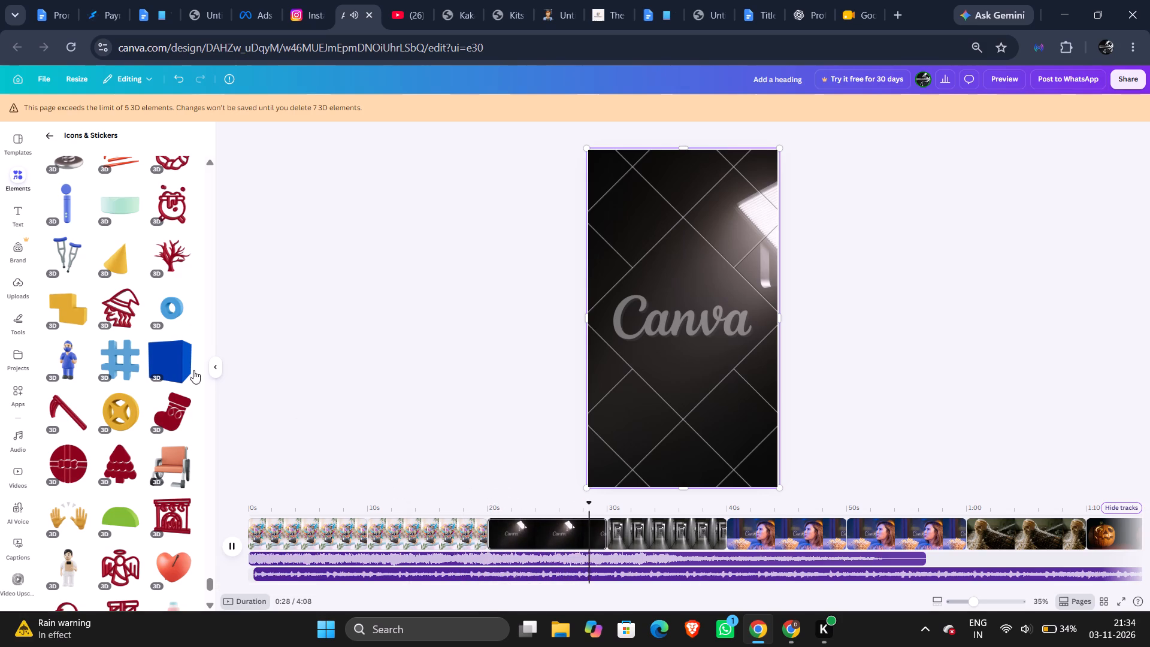
# Add the blue 3D cube sticker at 0:29 on the Canva logo clip and turn it to show another side face.
pyautogui.click(172, 356)
pyautogui.click(698, 321)
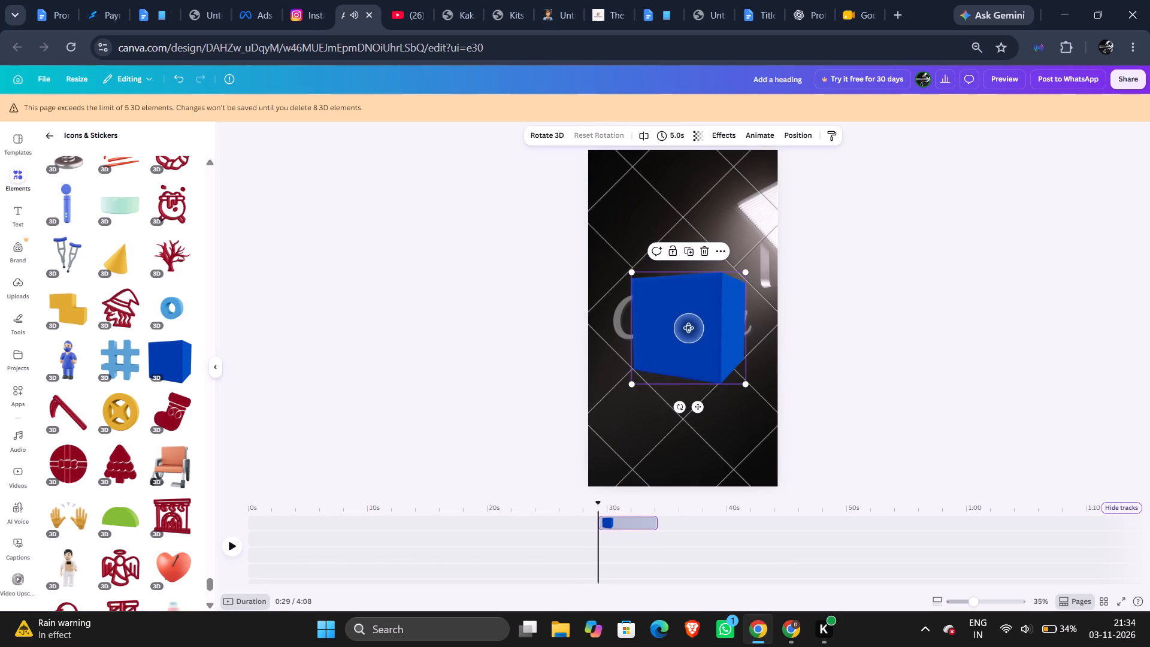
pyautogui.moveTo(695, 334); pyautogui.dragTo(658, 343)
pyautogui.click(641, 351)
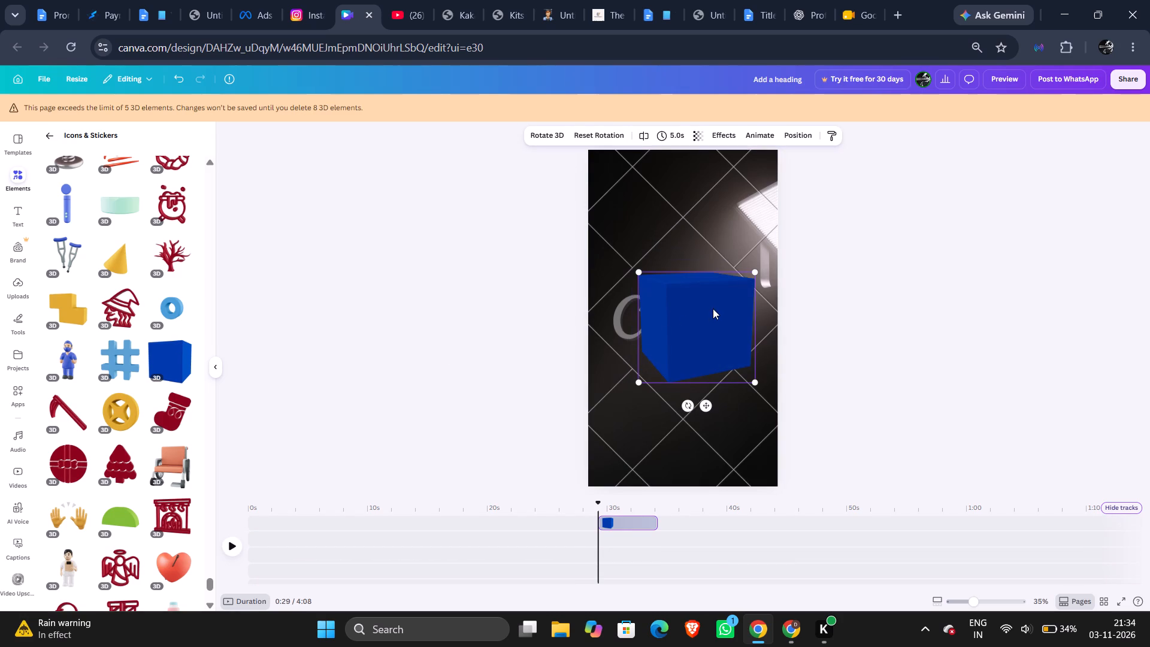
# Rotate the blue cube in 3D until only one tilted face shows, and nudge it slightly toward the clip's right edge.
pyautogui.scroll(-3, 713, 309)
pyautogui.scroll(-3, 555, 504)
pyautogui.scroll(-1, 487, 589)
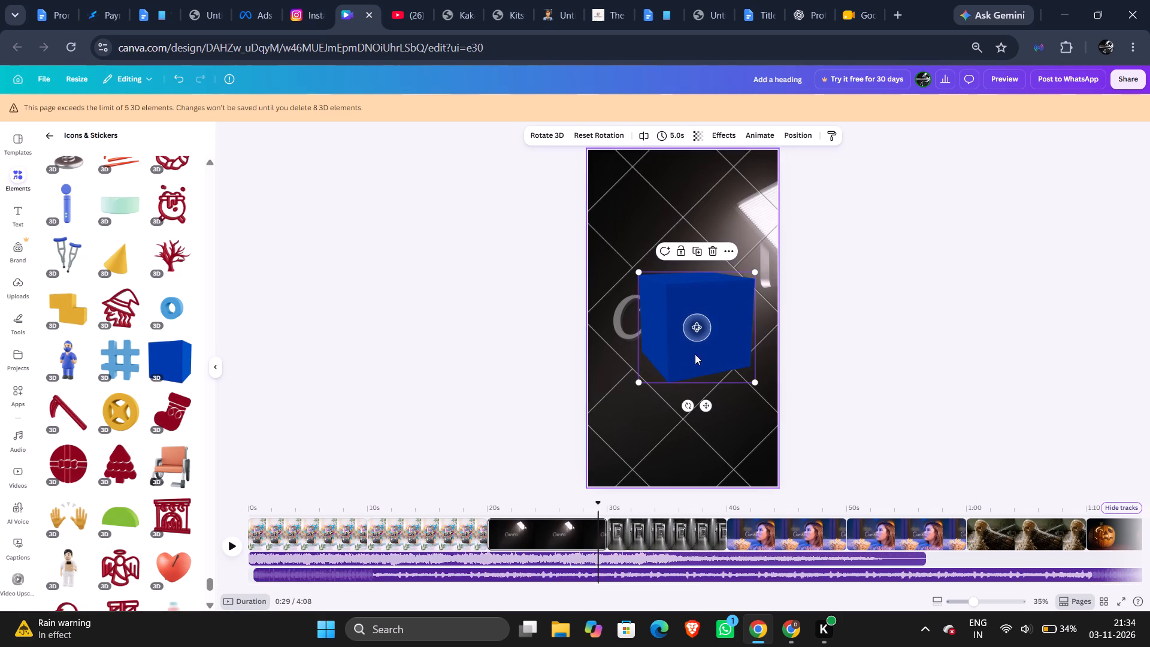
pyautogui.moveTo(706, 341); pyautogui.dragTo(674, 242)
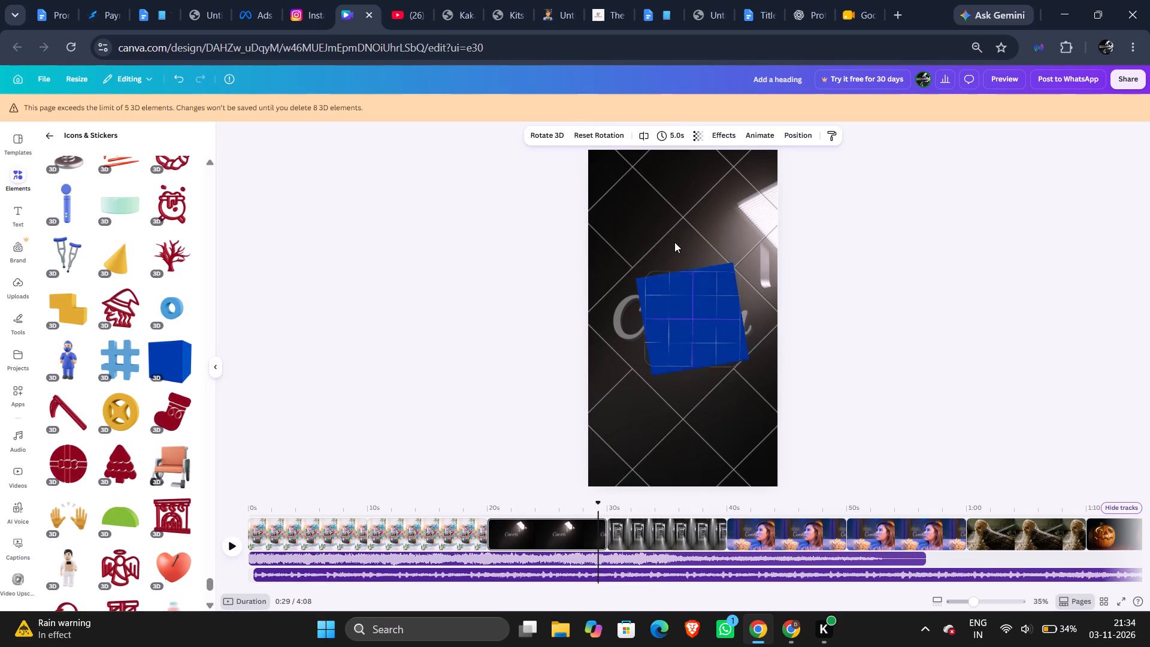
pyautogui.moveTo(674, 242); pyautogui.dragTo(677, 231)
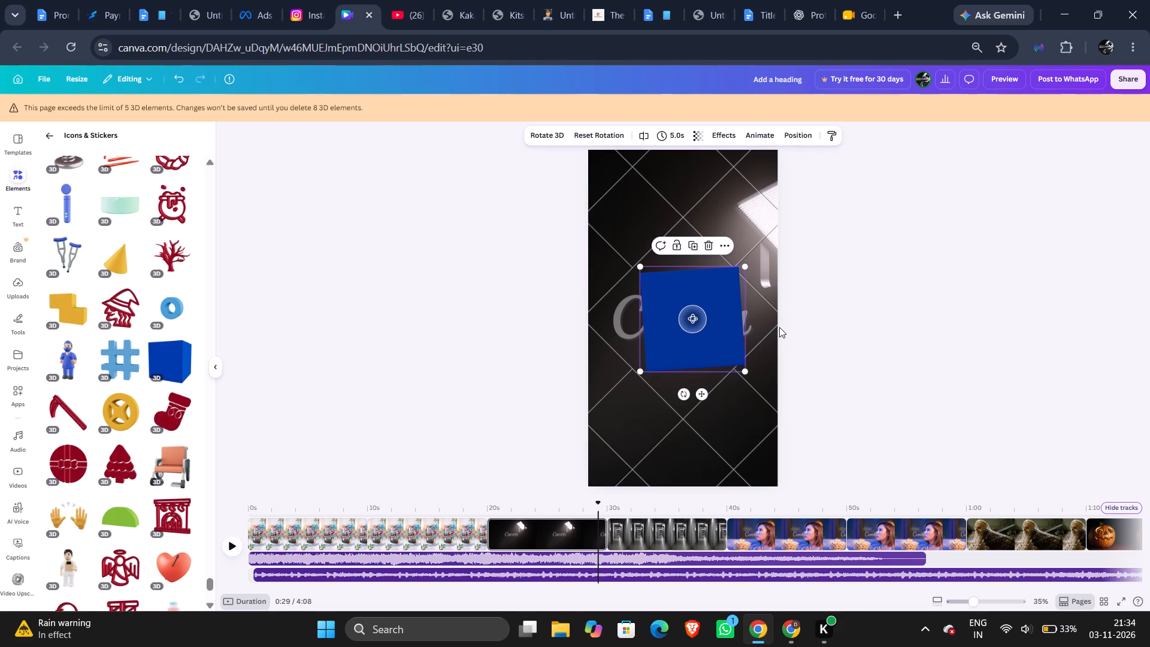
pyautogui.click(689, 313)
pyautogui.moveTo(689, 310); pyautogui.dragTo(669, 251)
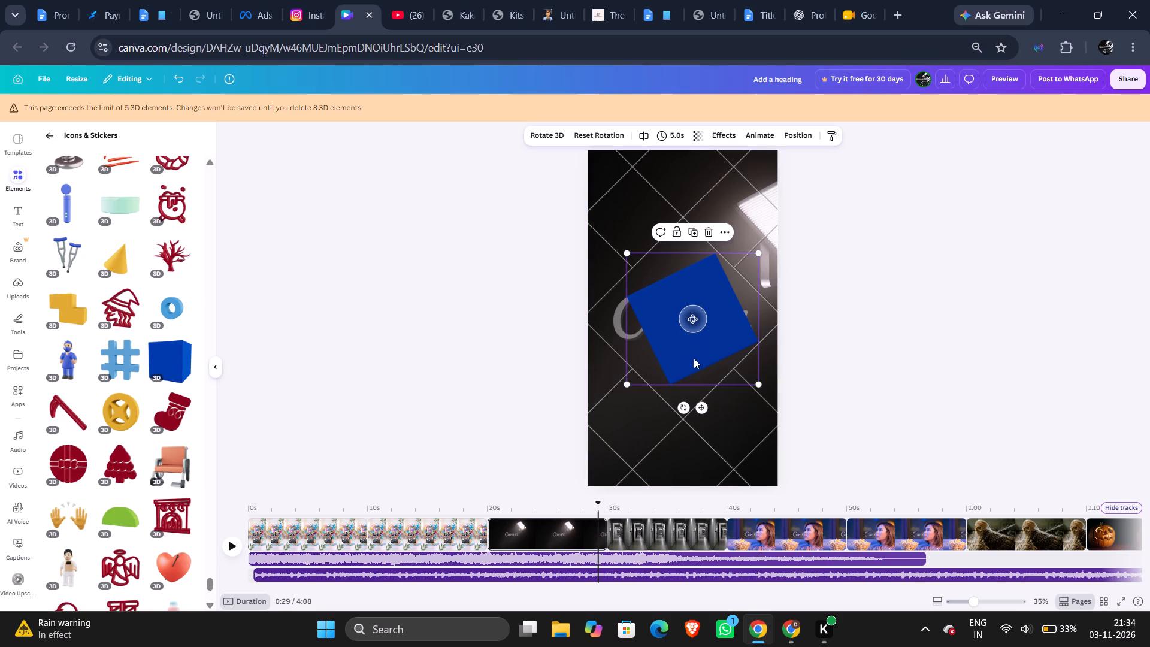
pyautogui.moveTo(757, 350); pyautogui.dragTo(768, 354)
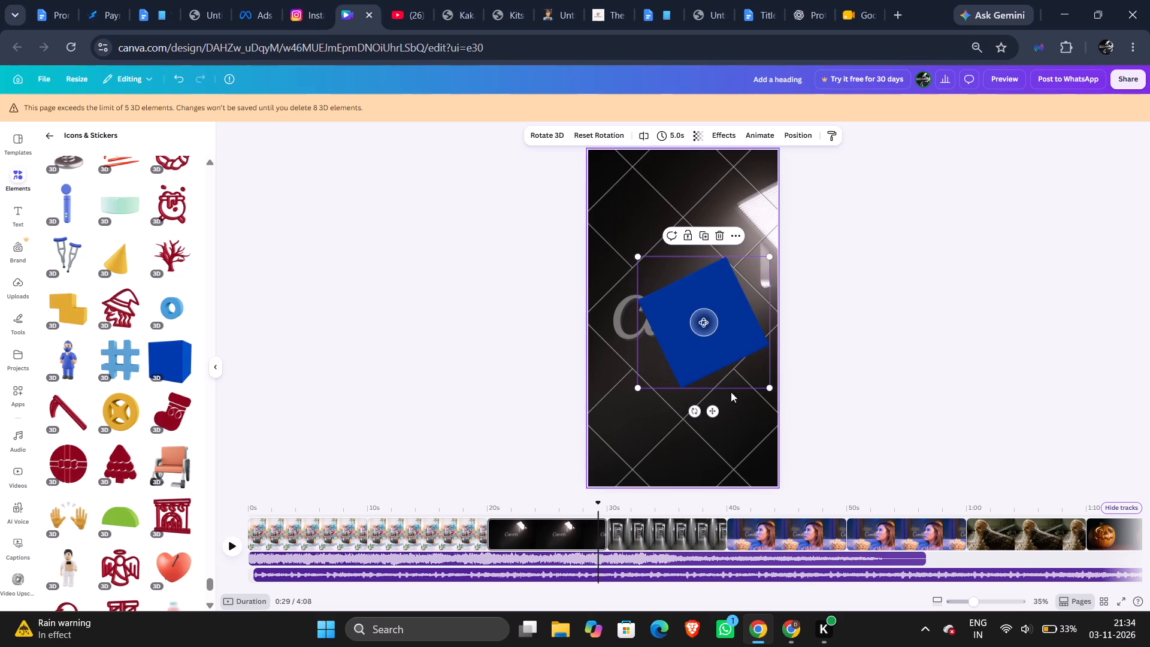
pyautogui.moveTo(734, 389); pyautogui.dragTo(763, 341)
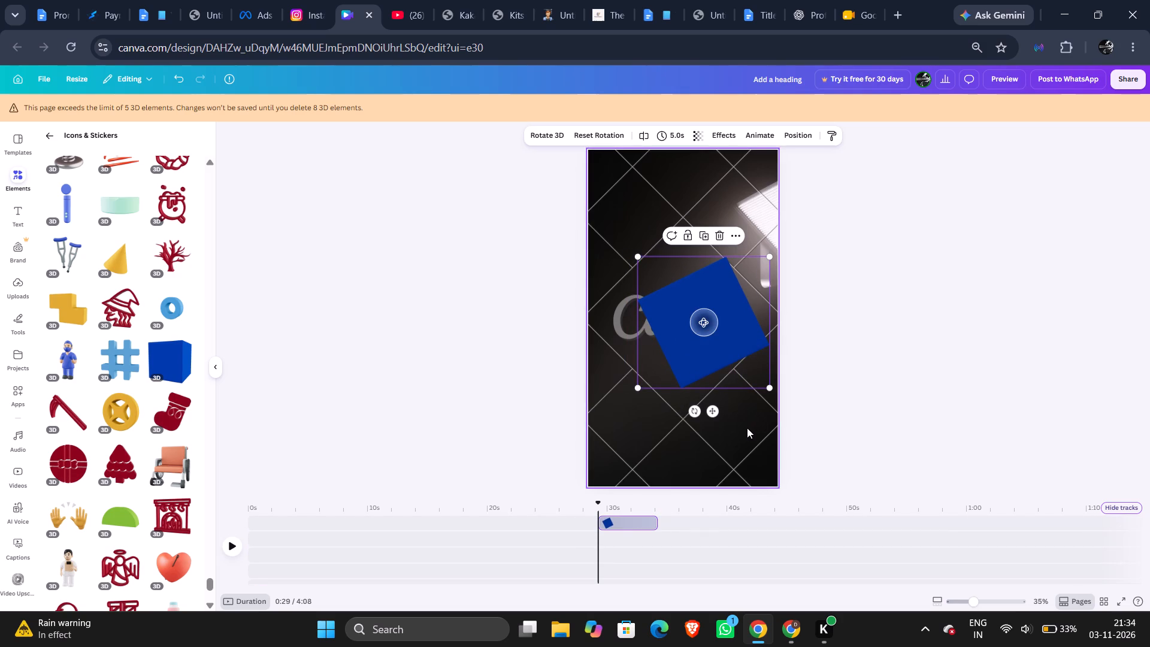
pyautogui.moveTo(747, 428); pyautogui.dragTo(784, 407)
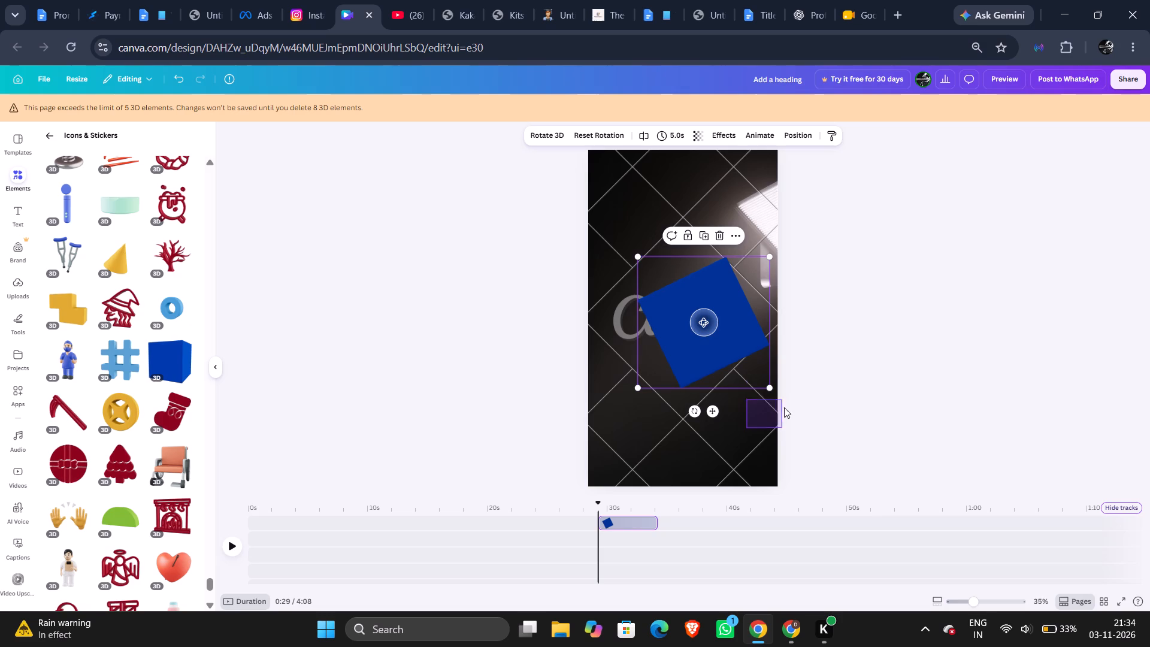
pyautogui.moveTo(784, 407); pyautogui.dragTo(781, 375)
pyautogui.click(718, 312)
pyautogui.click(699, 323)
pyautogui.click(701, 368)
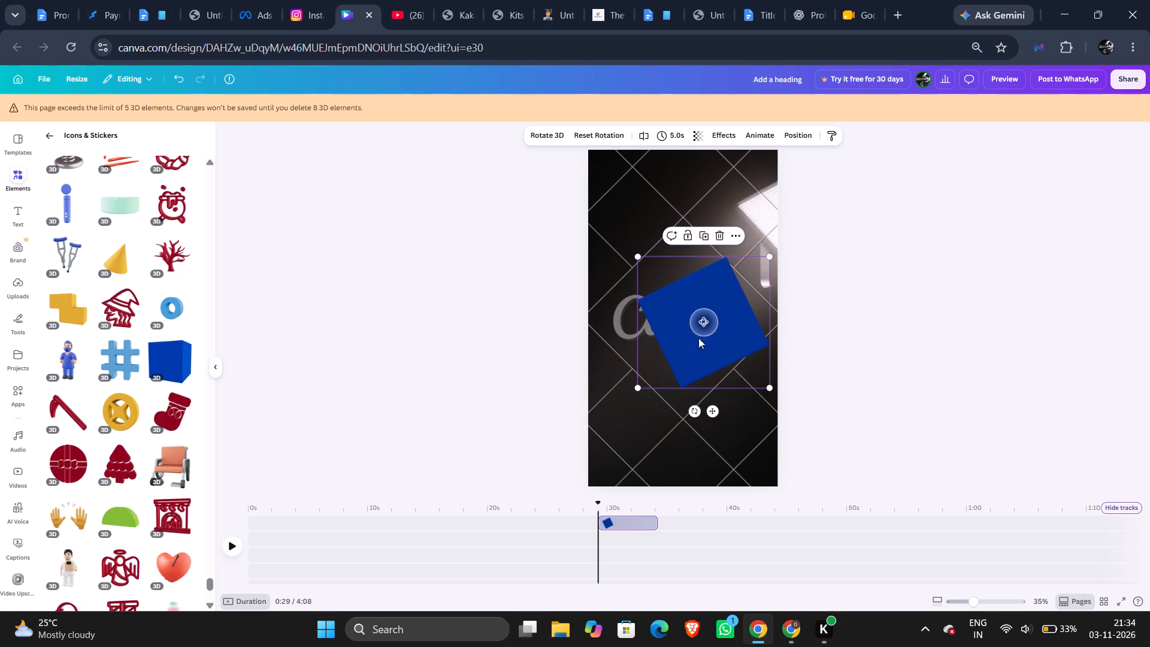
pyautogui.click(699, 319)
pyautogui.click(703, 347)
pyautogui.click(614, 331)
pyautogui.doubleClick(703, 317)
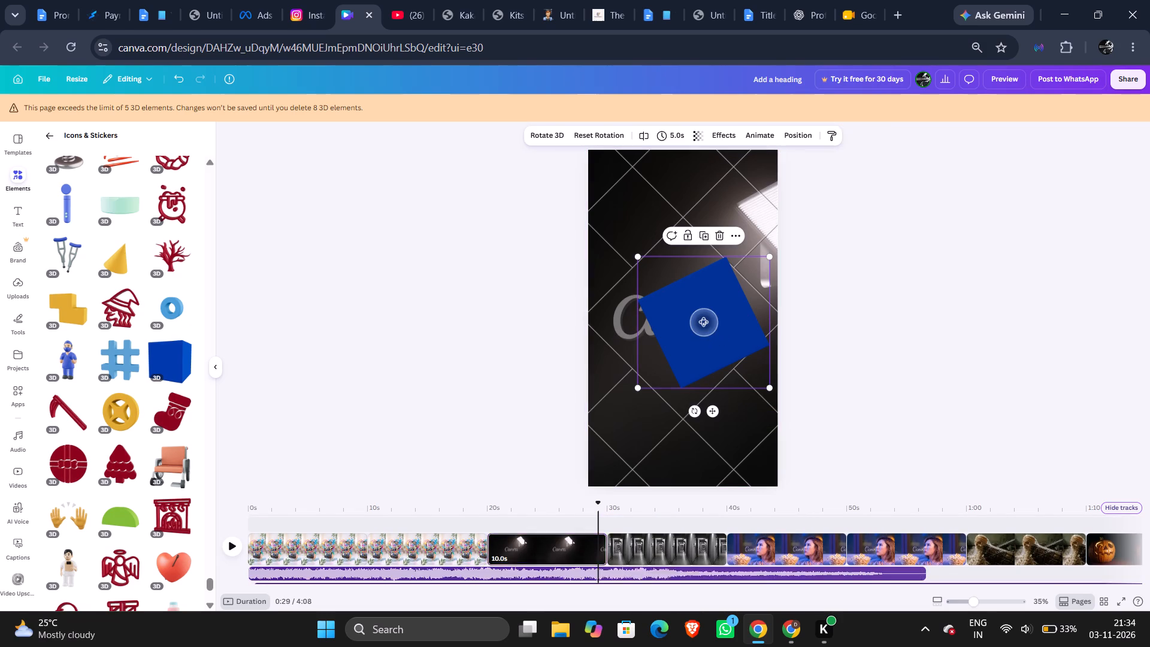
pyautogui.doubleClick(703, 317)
# Move the blue cube up and left so it sits centred across the frame, just above the middle.
pyautogui.moveTo(689, 343); pyautogui.dragTo(670, 344)
pyautogui.moveTo(647, 300); pyautogui.dragTo(644, 277)
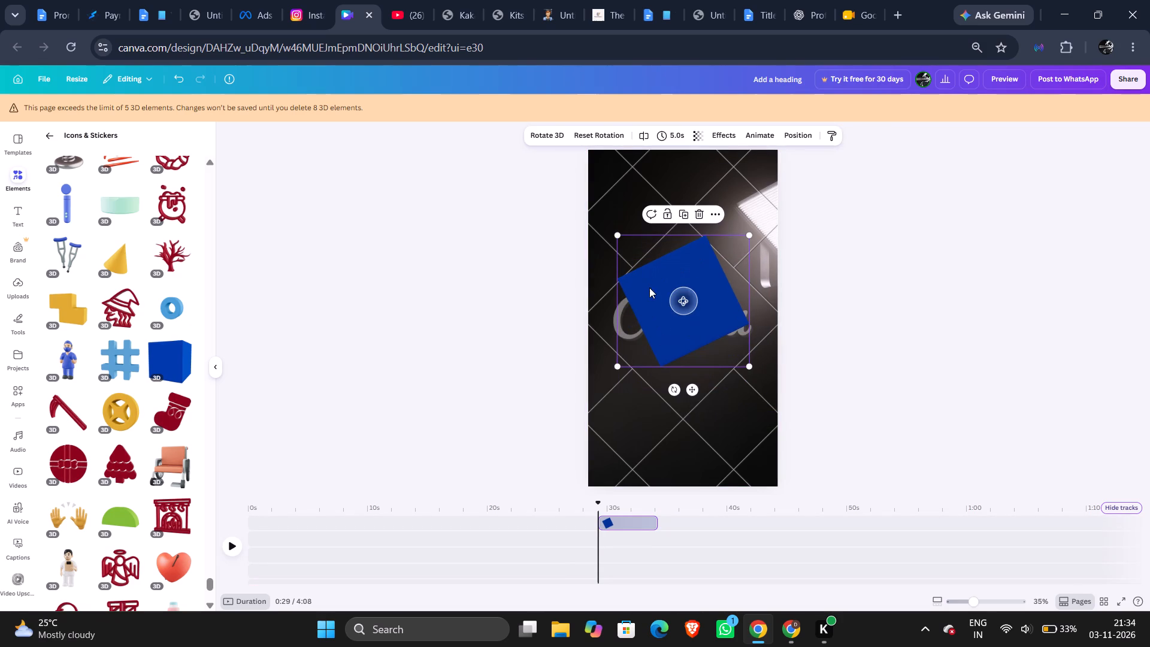
pyautogui.click(681, 301)
pyautogui.click(672, 338)
# Rotate the blue cube in 3D so that a lighter upper face and a darker lower face both show.
pyautogui.moveTo(693, 298); pyautogui.dragTo(662, 300)
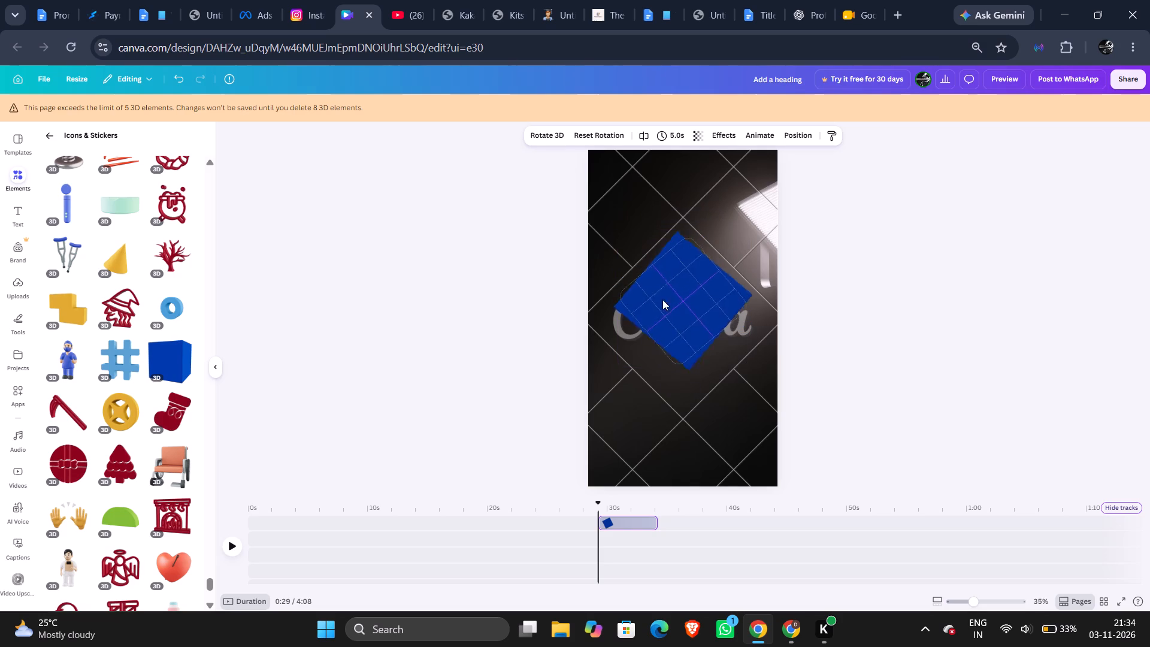
pyautogui.moveTo(662, 300); pyautogui.dragTo(573, 327)
pyautogui.click(739, 312)
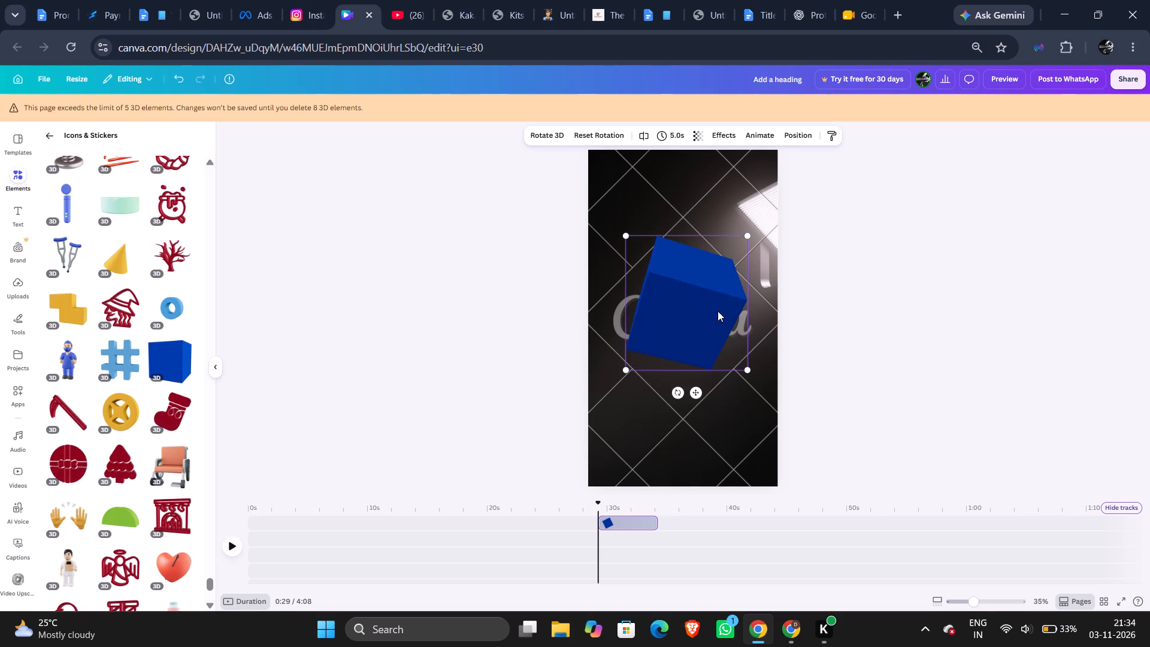
pyautogui.click(709, 300)
pyautogui.click(688, 302)
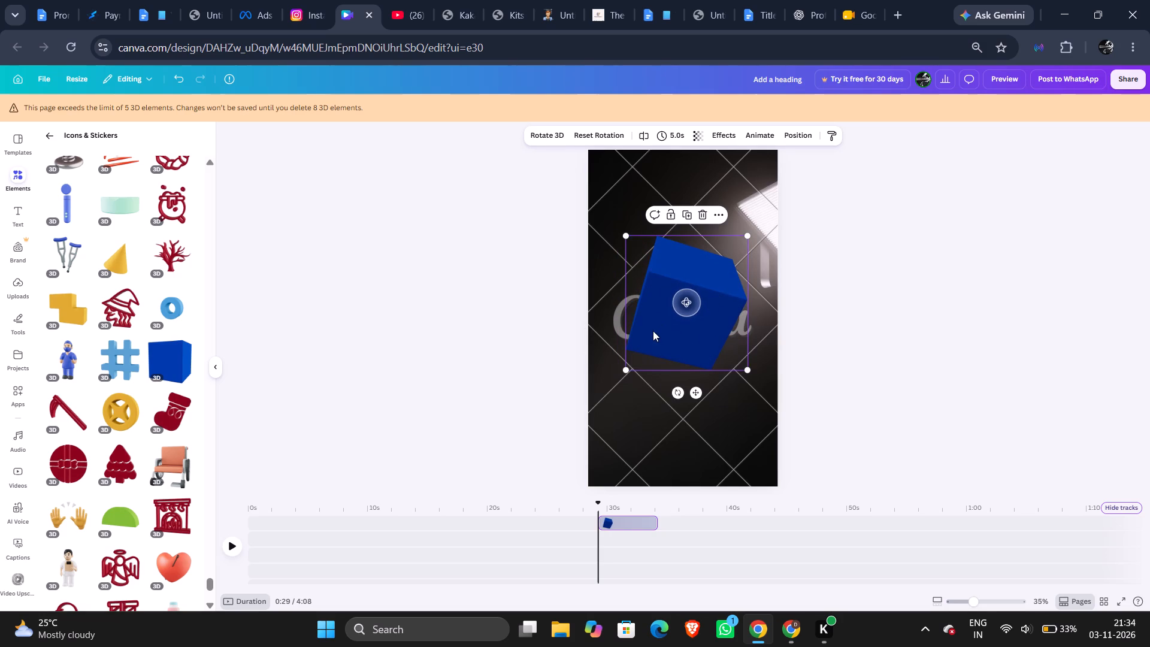
pyautogui.click(653, 331)
pyautogui.moveTo(683, 301); pyautogui.dragTo(688, 307)
pyautogui.click(688, 307)
pyautogui.click(710, 341)
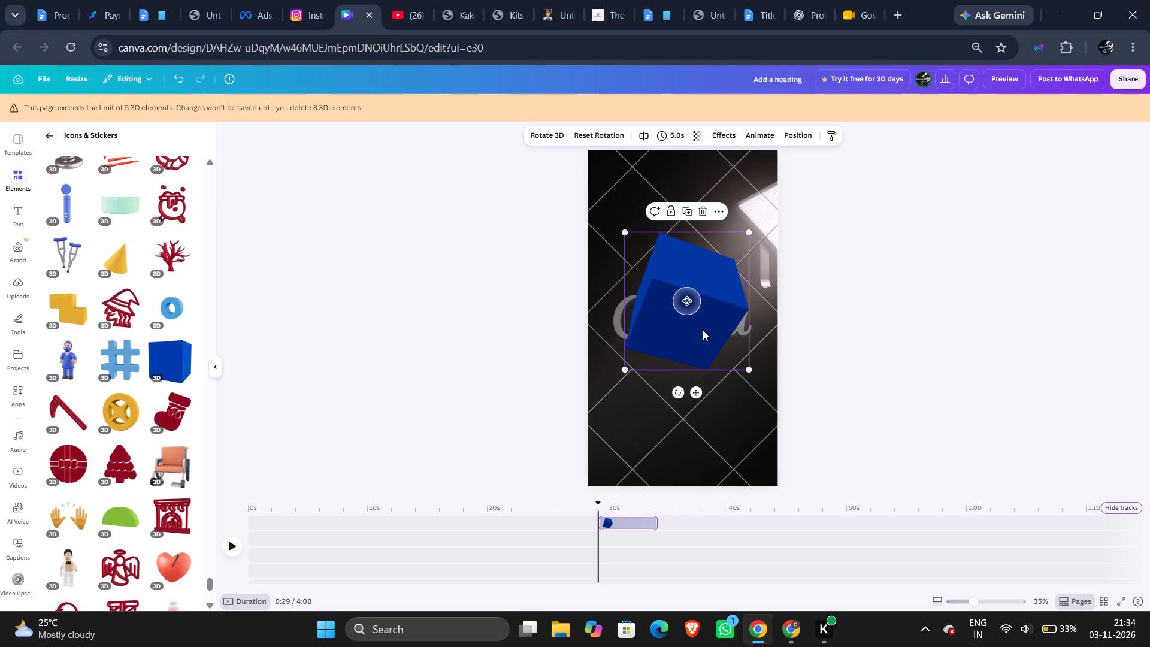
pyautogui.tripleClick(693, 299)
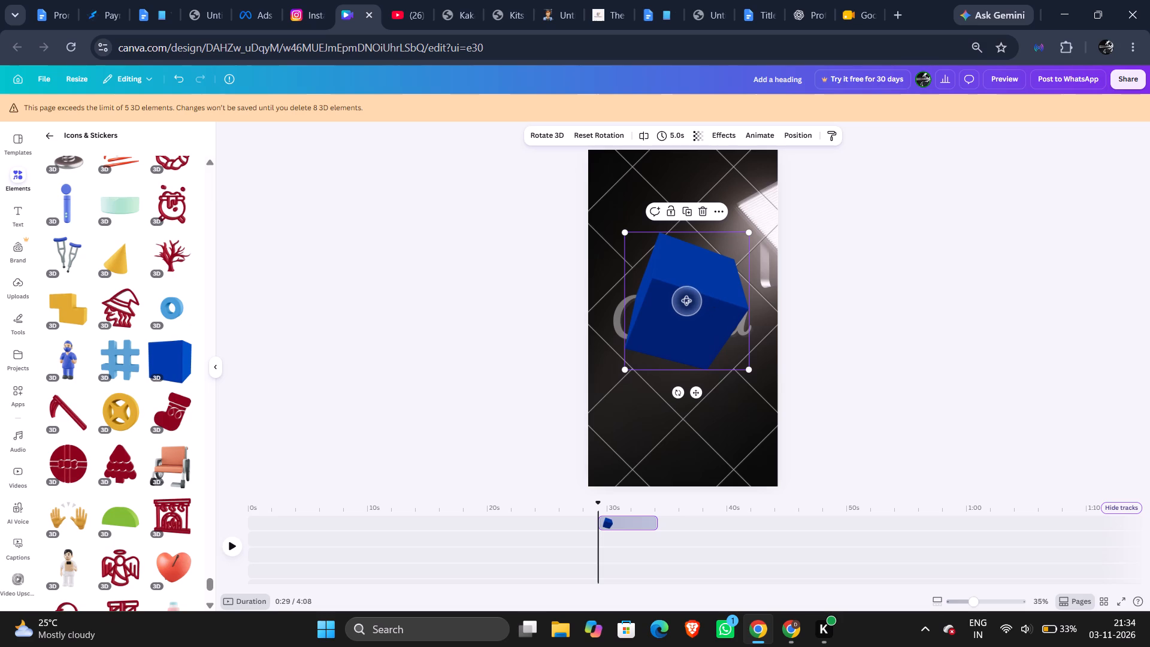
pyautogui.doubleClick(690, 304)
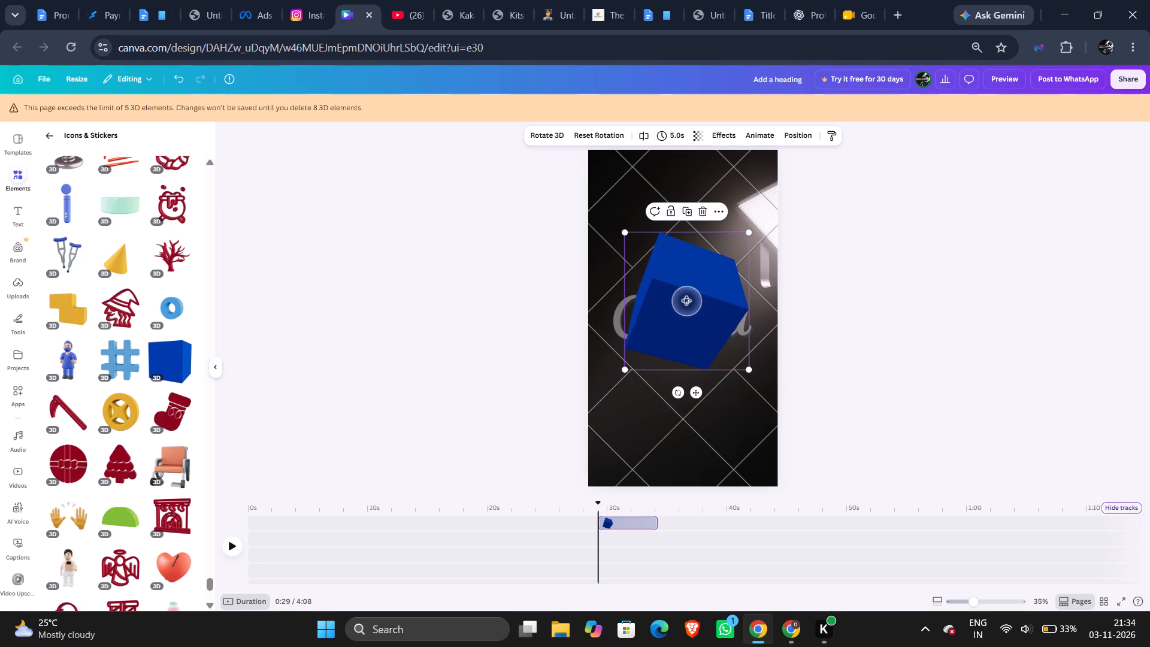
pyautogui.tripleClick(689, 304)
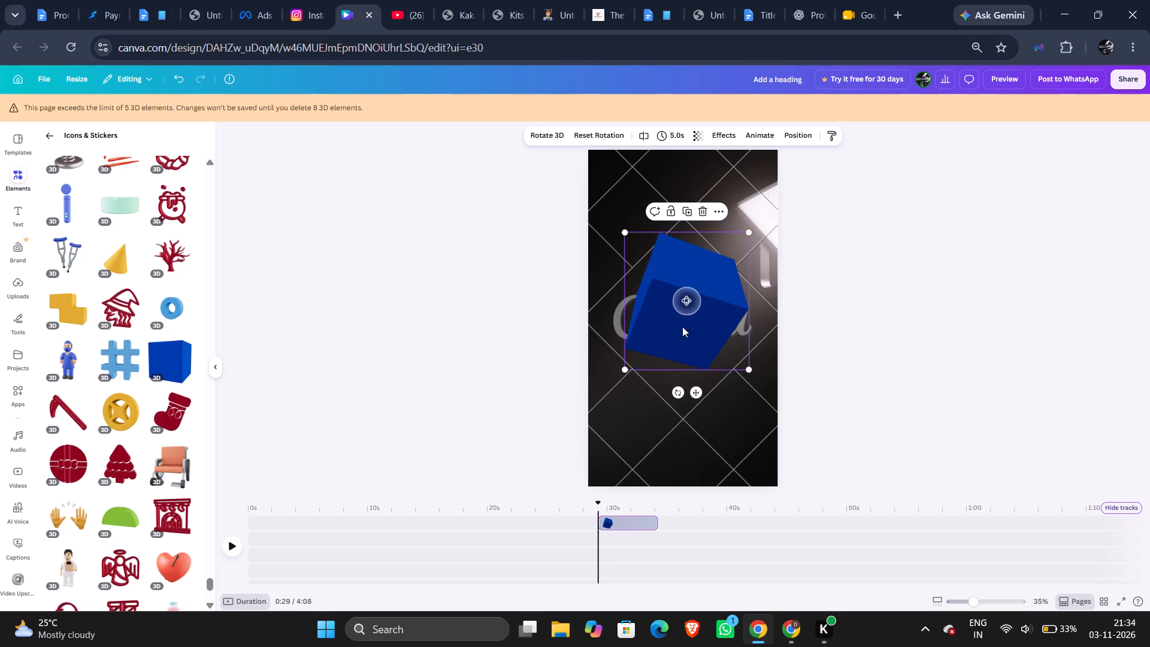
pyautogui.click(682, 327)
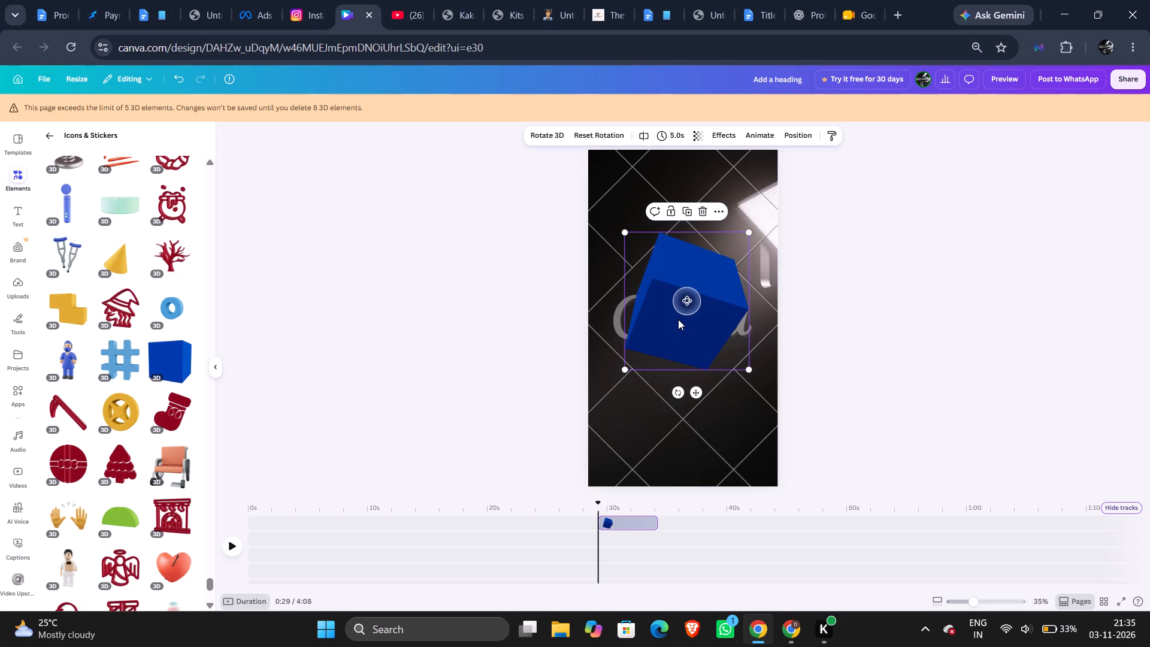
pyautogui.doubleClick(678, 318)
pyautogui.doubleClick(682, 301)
# Rotate the blue cube slightly further in 3D so its upper face shows more.
pyautogui.moveTo(682, 301); pyautogui.dragTo(689, 304)
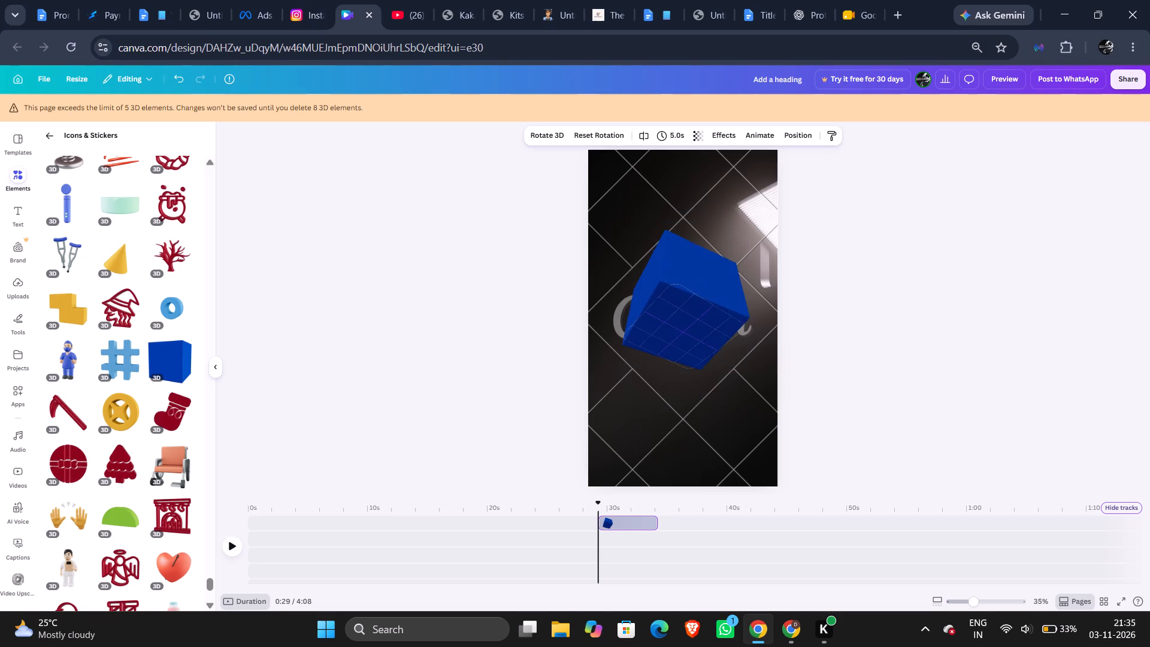
pyautogui.moveTo(689, 304); pyautogui.dragTo(692, 306)
pyautogui.doubleClick(692, 307)
pyautogui.click(695, 311)
# Reposition the blue cube in the upper half of the frame, mostly above the Canva lettering.
pyautogui.moveTo(693, 318); pyautogui.dragTo(686, 294)
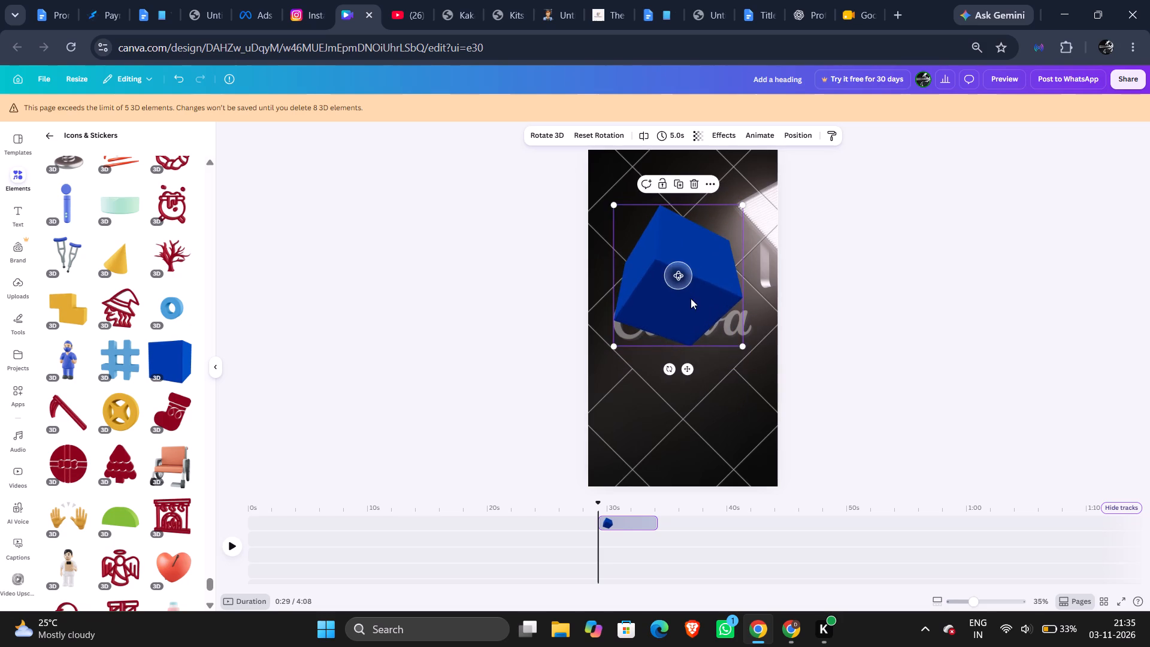
pyautogui.moveTo(689, 300); pyautogui.dragTo(674, 285)
pyautogui.click(673, 289)
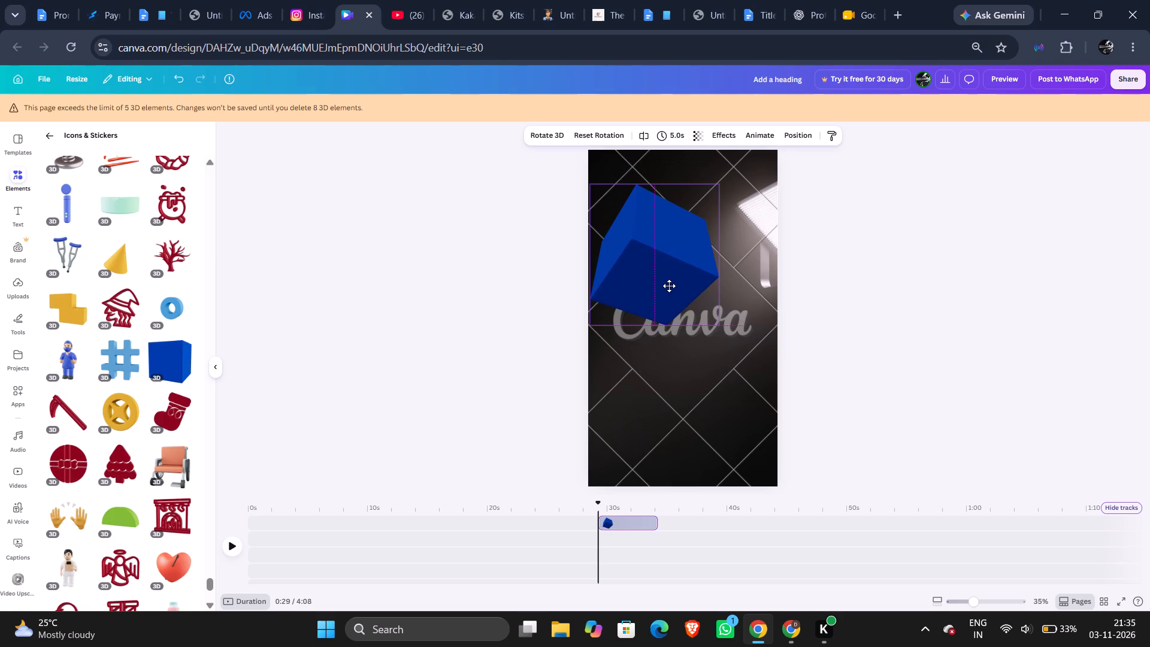
pyautogui.moveTo(669, 286); pyautogui.dragTo(680, 268)
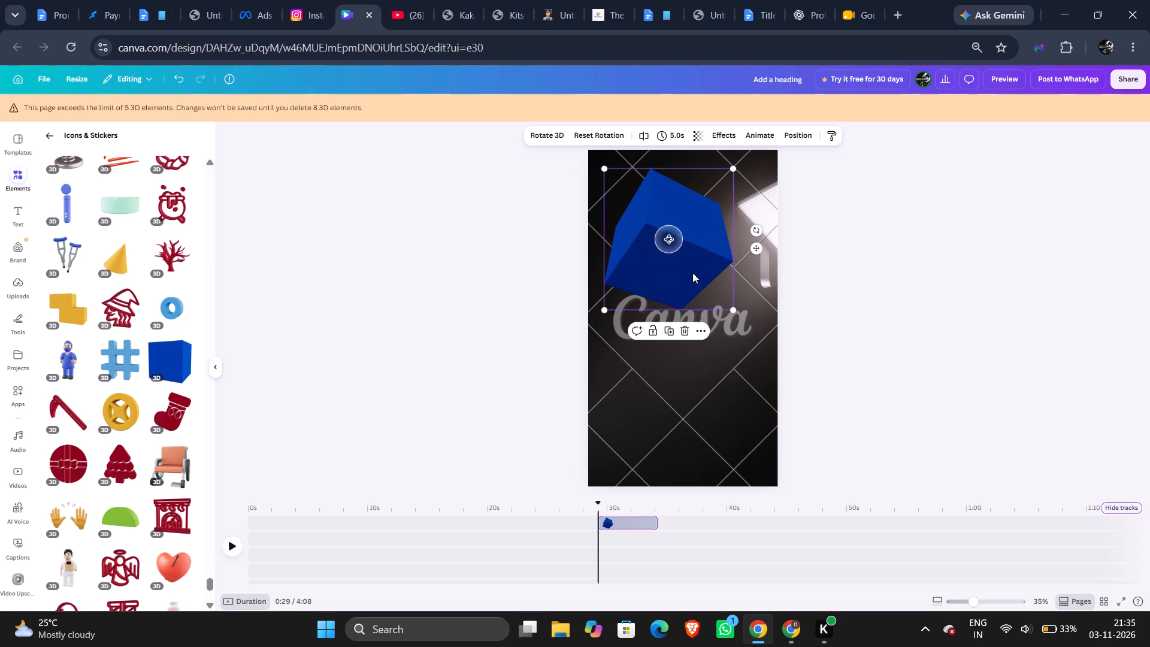
pyautogui.moveTo(694, 296); pyautogui.dragTo(715, 247)
pyautogui.moveTo(707, 351); pyautogui.dragTo(706, 364)
pyautogui.moveTo(706, 365); pyautogui.dragTo(705, 372)
pyautogui.moveTo(704, 372); pyautogui.dragTo(697, 350)
pyautogui.moveTo(702, 235); pyautogui.dragTo(703, 247)
pyautogui.moveTo(693, 344); pyautogui.dragTo(688, 332)
pyautogui.click(688, 223)
pyautogui.moveTo(689, 237); pyautogui.dragTo(688, 261)
pyautogui.moveTo(685, 294); pyautogui.dragTo(682, 329)
pyautogui.click(682, 329)
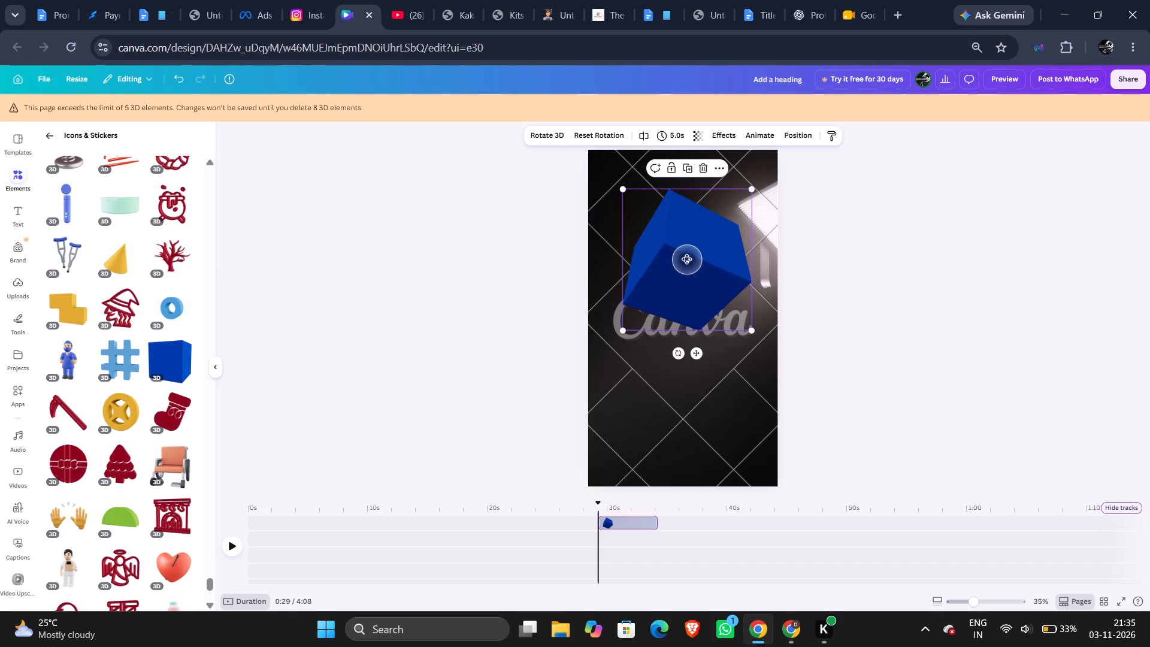
# Move the blue cube down over the Canva lettering and adjust its 3D rotation.
pyautogui.tripleClick(683, 260)
pyautogui.tripleClick(683, 259)
pyautogui.click(683, 259)
pyautogui.click(689, 306)
pyautogui.moveTo(674, 281); pyautogui.dragTo(665, 325)
pyautogui.doubleClick(665, 325)
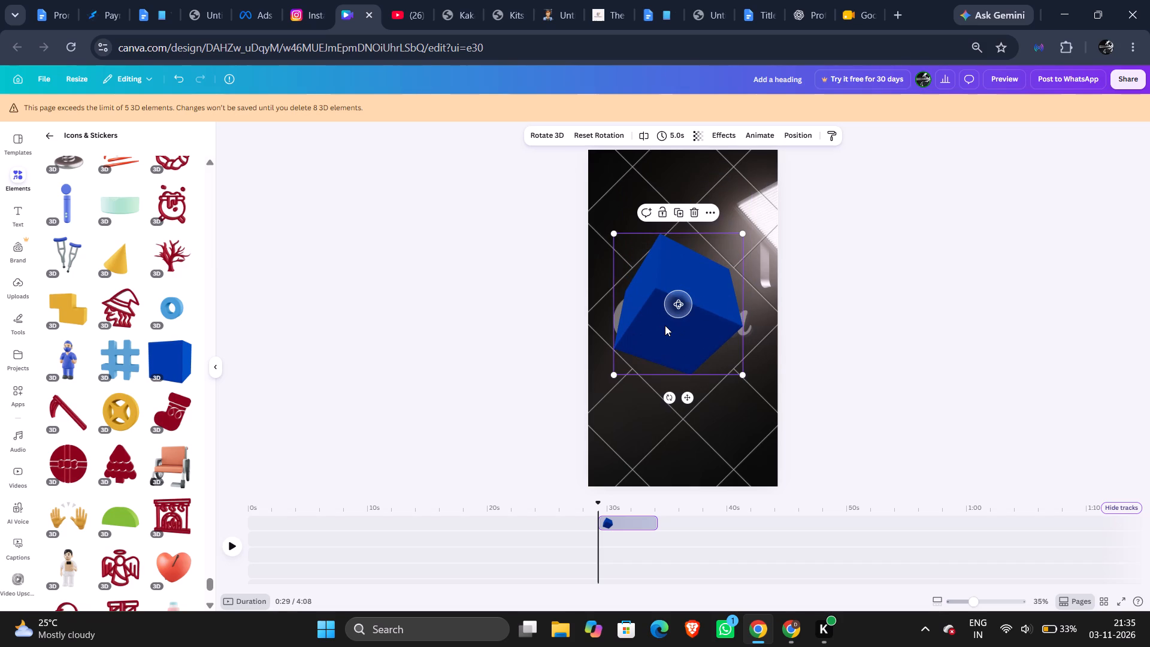
pyautogui.click(665, 325)
pyautogui.moveTo(676, 305); pyautogui.dragTo(680, 330)
pyautogui.click(681, 334)
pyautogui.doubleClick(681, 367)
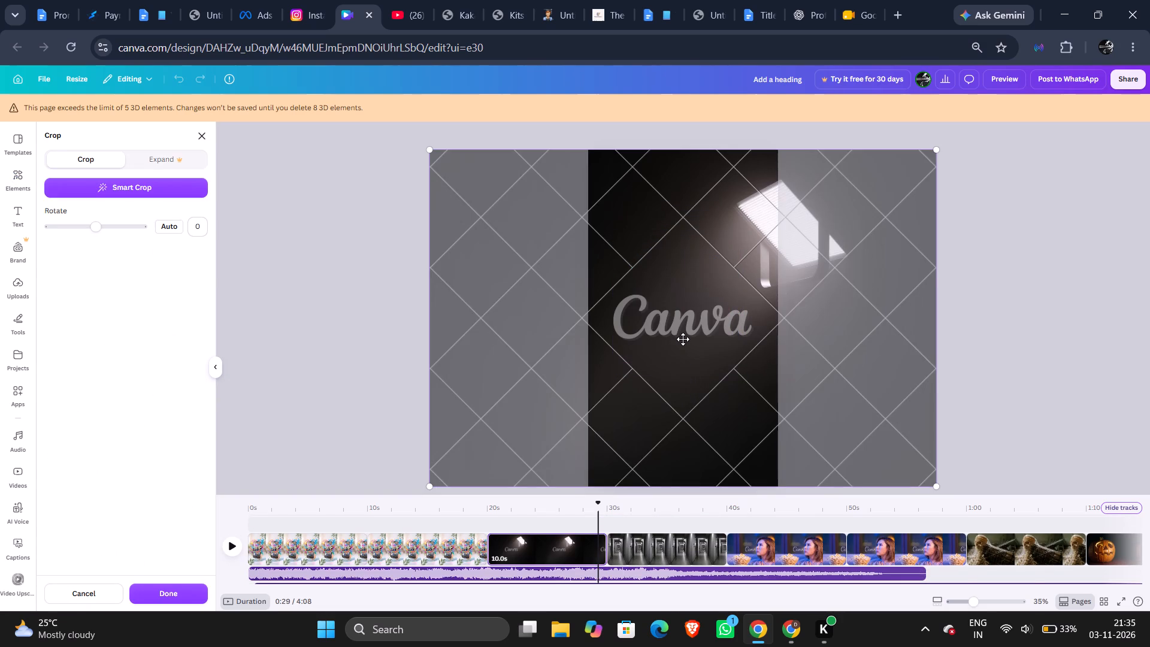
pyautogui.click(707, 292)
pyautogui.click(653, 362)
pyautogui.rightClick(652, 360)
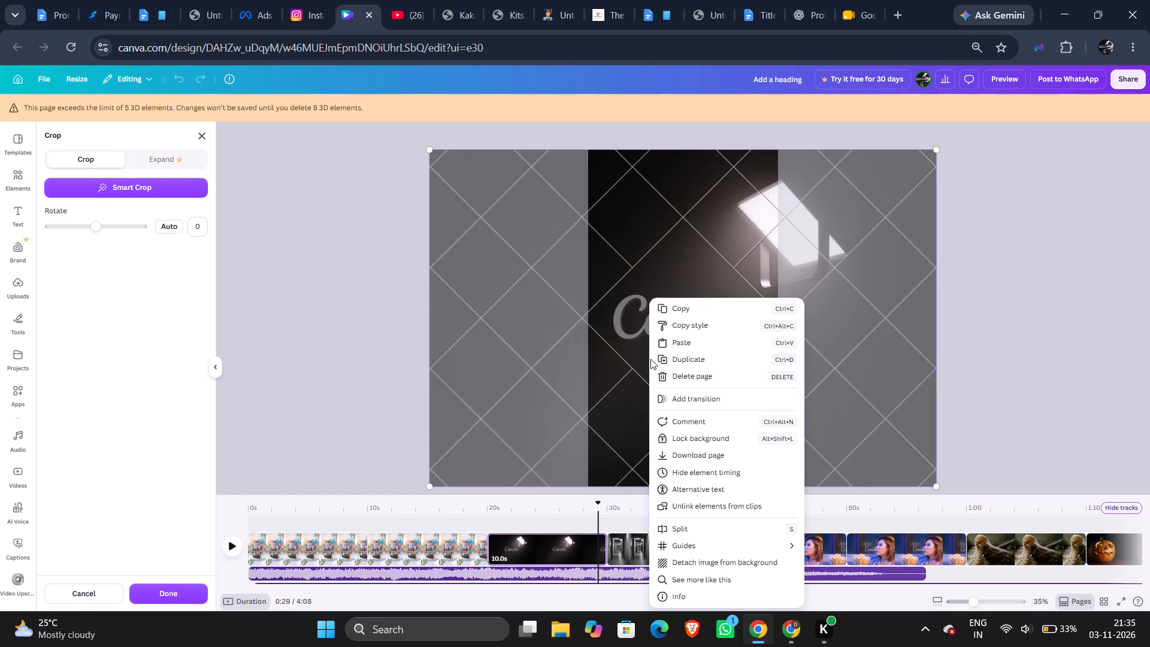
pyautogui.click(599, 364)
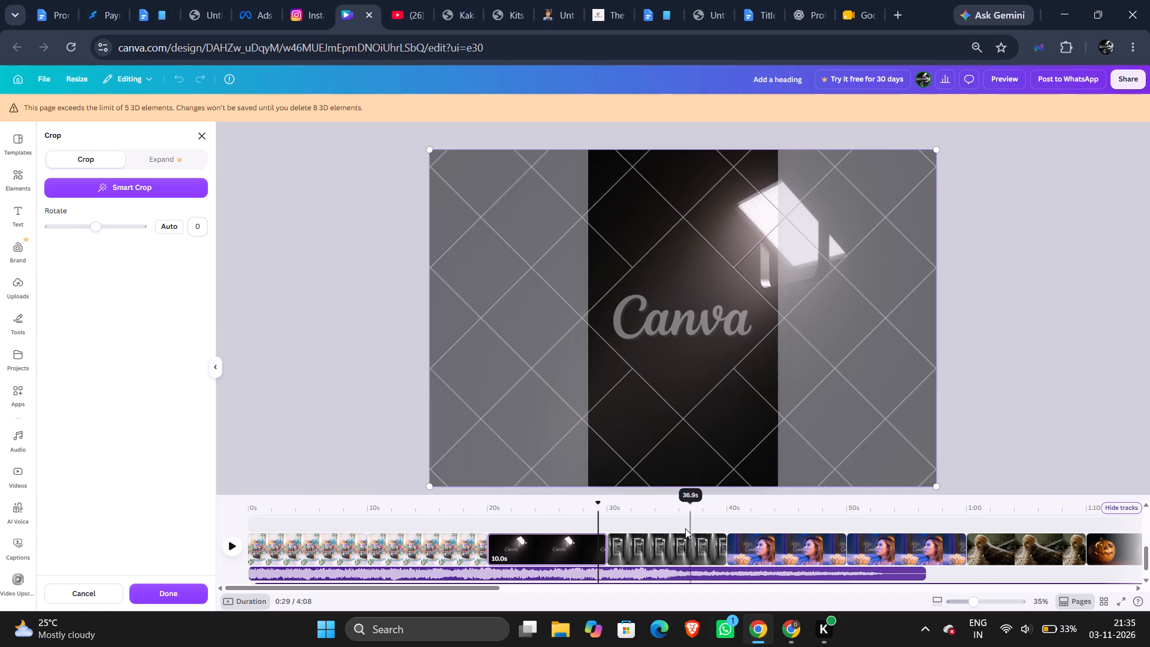
# Add the red 3D scythe sticker to the dark hallway clip at 0:35.
pyautogui.click(670, 543)
pyautogui.click(664, 312)
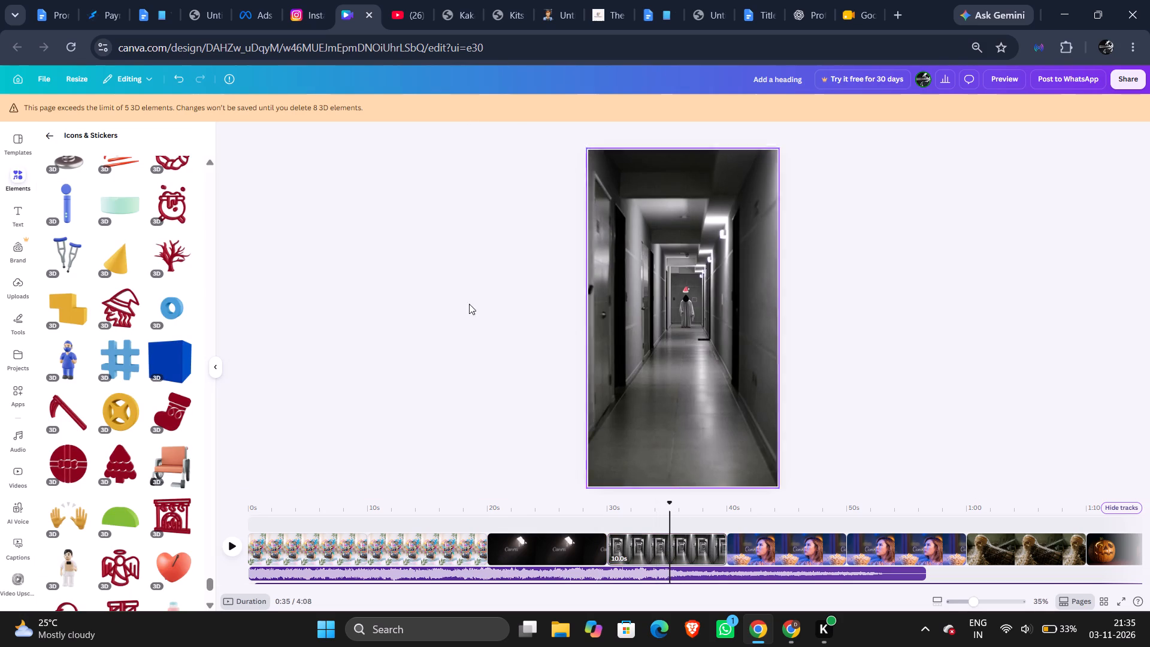
pyautogui.click(68, 415)
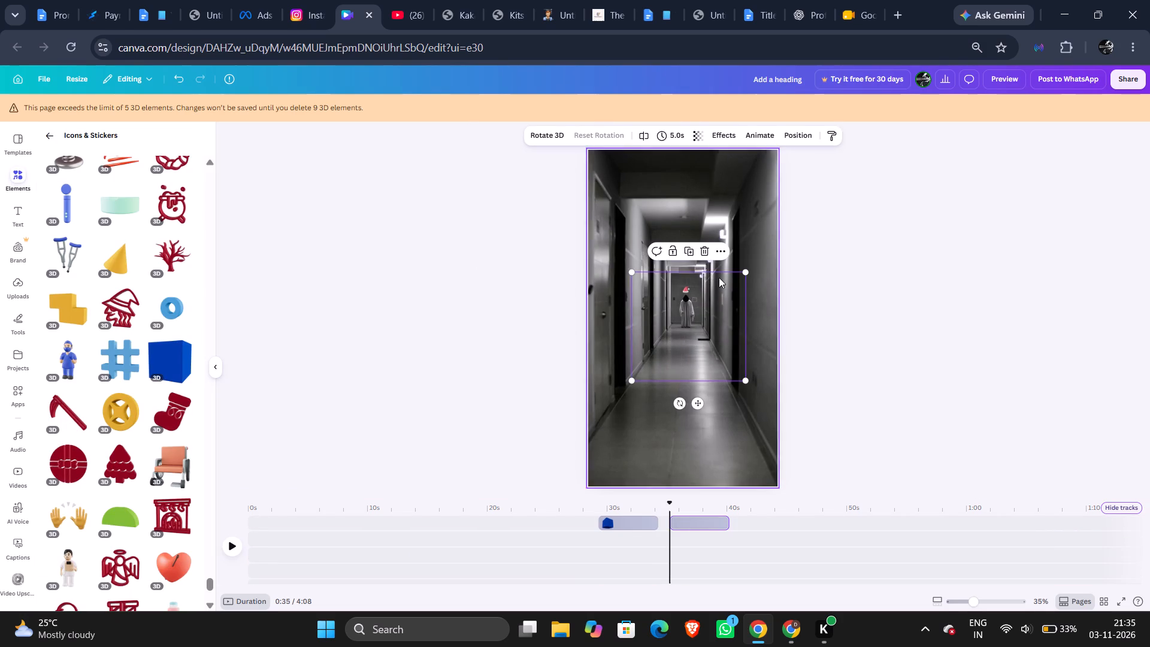
# Shrink the scythe to roughly three quarters of its inserted size, keeping it over the middle of the hallway.
pyautogui.click(749, 384)
pyautogui.moveTo(746, 381); pyautogui.dragTo(728, 362)
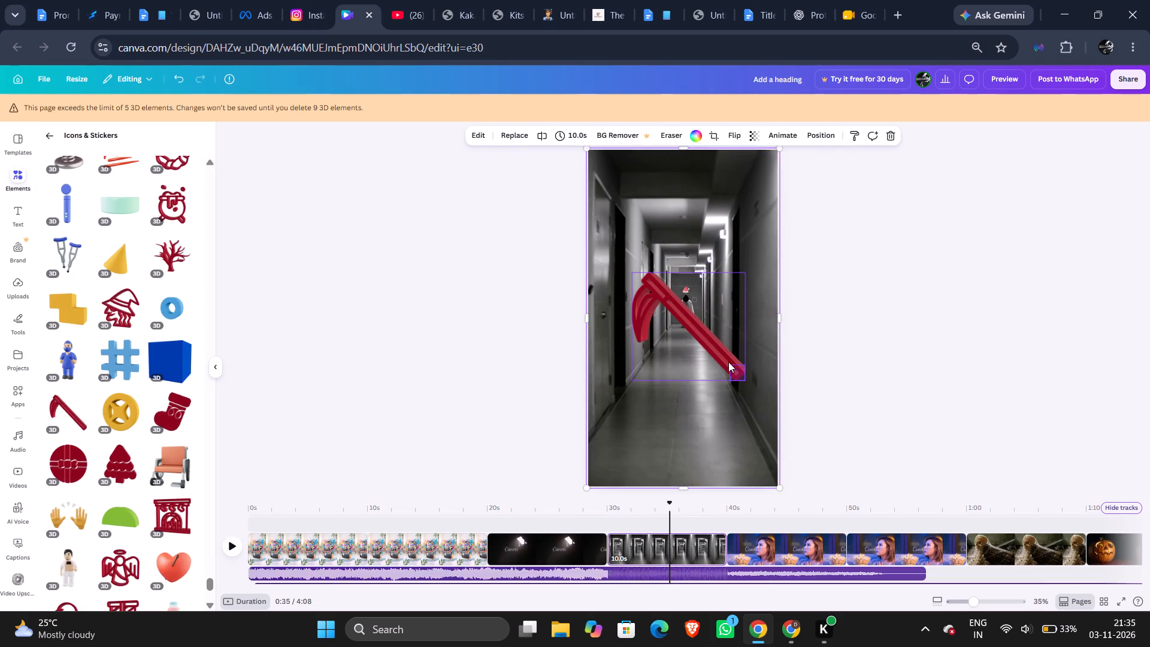
pyautogui.moveTo(728, 362); pyautogui.dragTo(724, 358)
pyautogui.click(689, 329)
pyautogui.doubleClick(744, 379)
pyautogui.moveTo(743, 376); pyautogui.dragTo(720, 338)
pyautogui.click(694, 313)
pyautogui.click(488, 316)
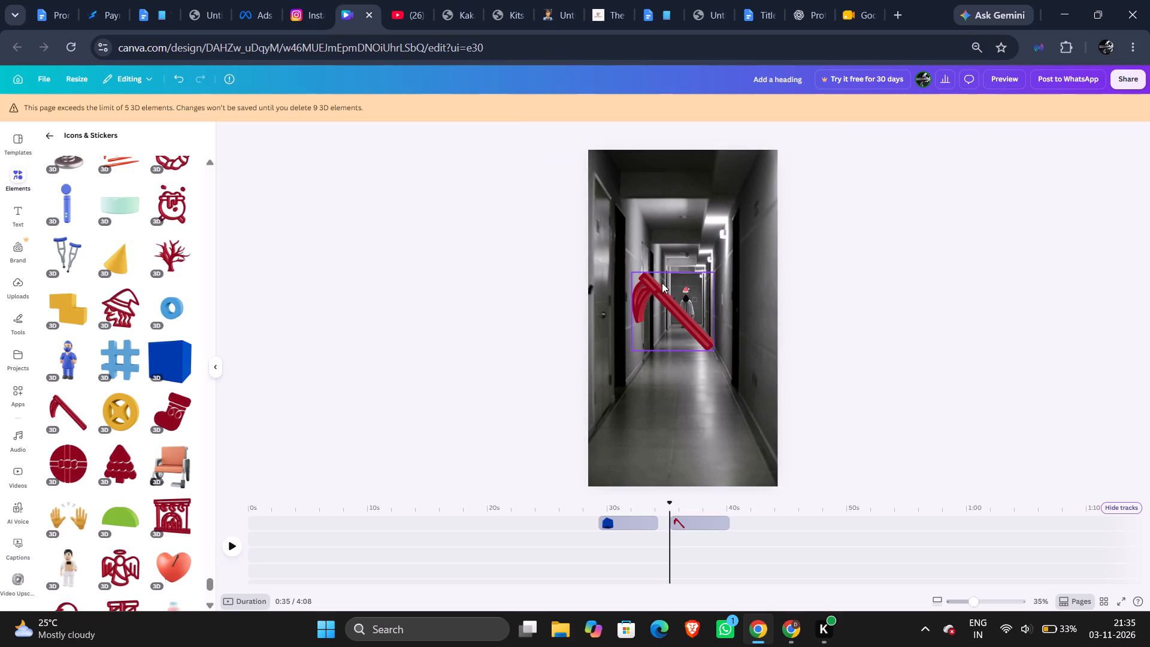
# Rotate the scythe in 3D so it looks foreshortened, with its handle lying at a shallower angle.
pyautogui.doubleClick(659, 295)
pyautogui.moveTo(659, 295); pyautogui.dragTo(685, 226)
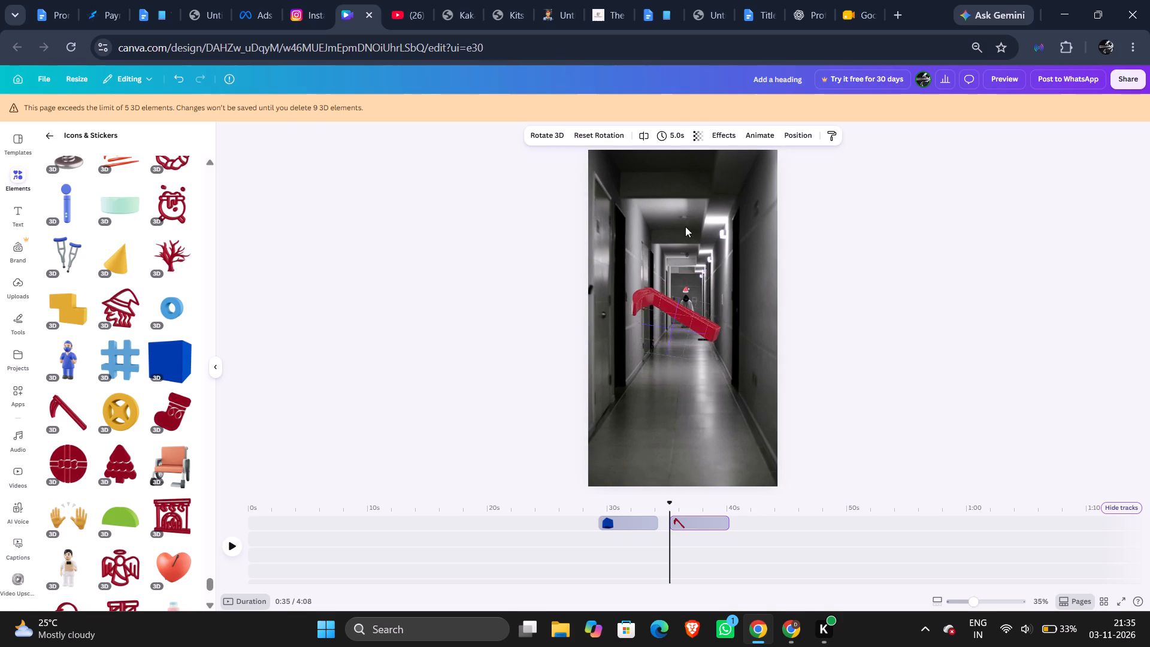
pyautogui.moveTo(685, 226); pyautogui.dragTo(690, 219)
pyautogui.moveTo(693, 215); pyautogui.dragTo(714, 198)
pyautogui.click(661, 335)
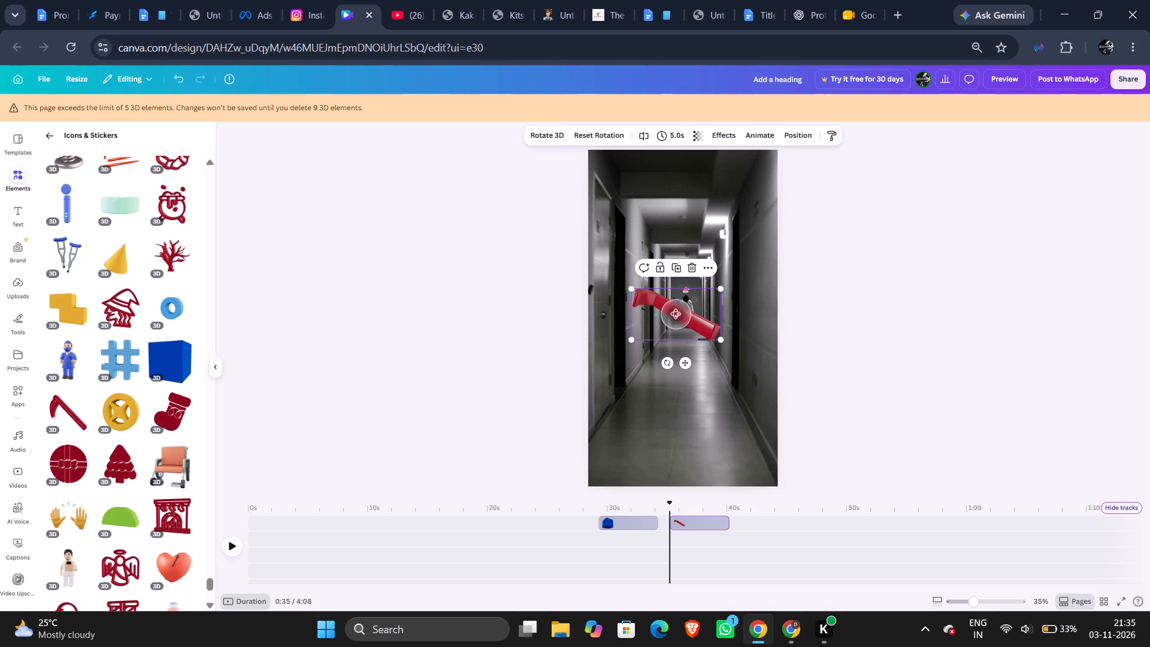
# Adjust the scythe's 3D rotation so its handle slopes more steeply and more of the blade shows.
pyautogui.click(671, 303)
pyautogui.click(673, 341)
pyautogui.doubleClick(674, 312)
pyautogui.moveTo(674, 312); pyautogui.dragTo(674, 318)
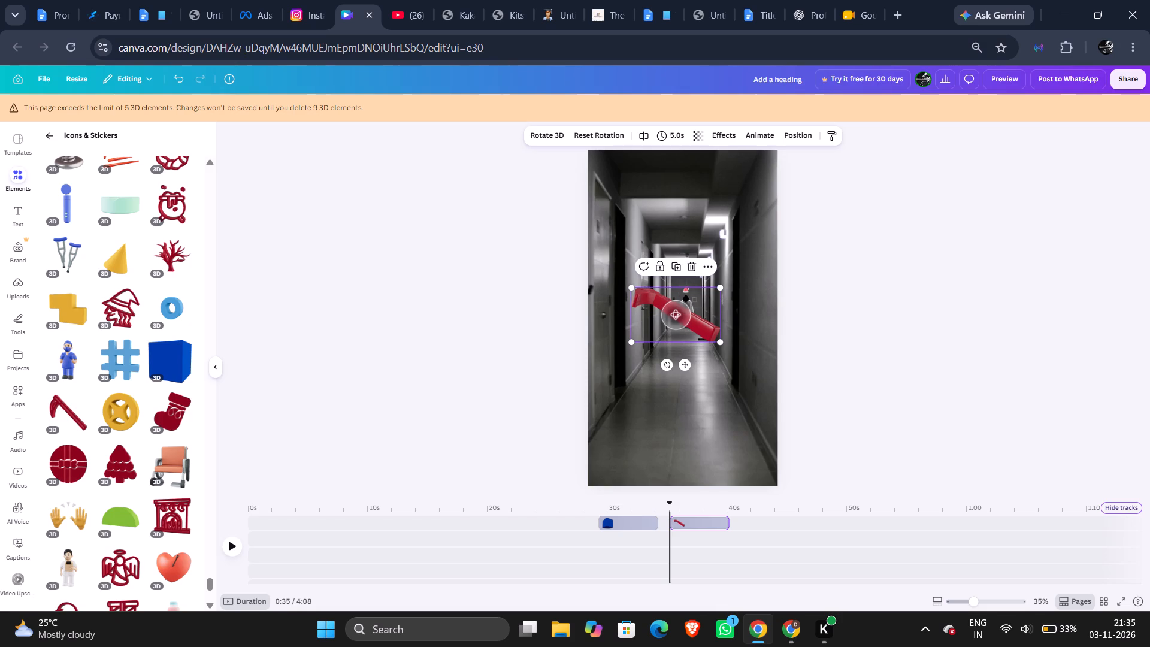
pyautogui.moveTo(674, 318); pyautogui.dragTo(670, 328)
pyautogui.moveTo(653, 356); pyautogui.dragTo(647, 358)
pyautogui.click(479, 311)
pyautogui.tripleClick(665, 289)
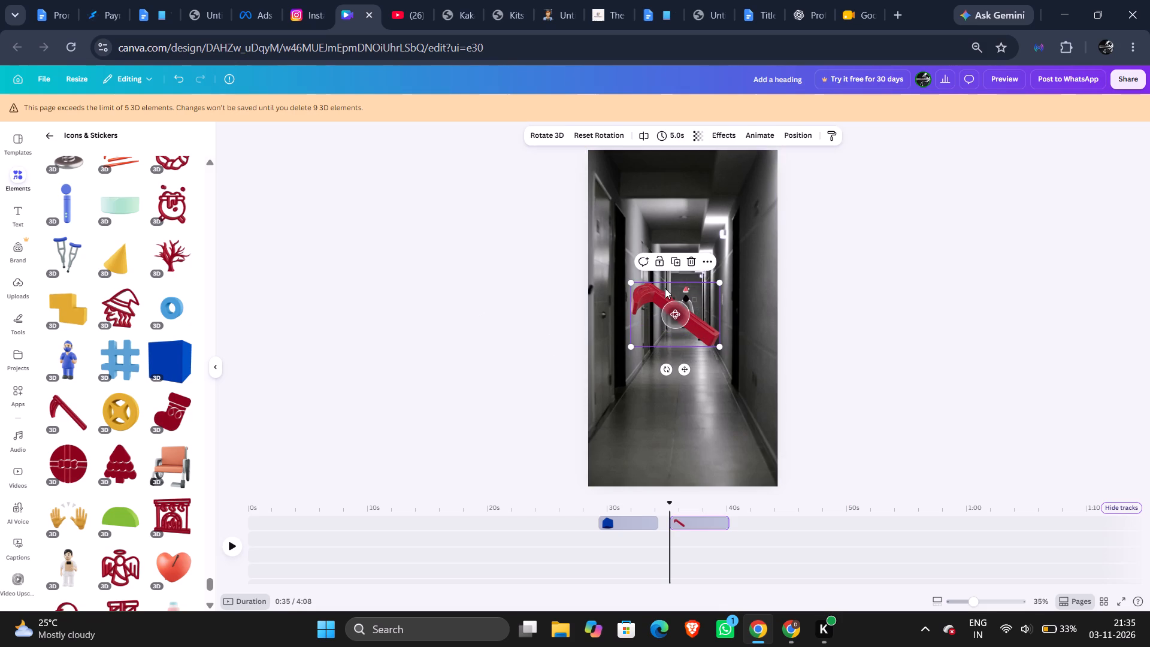
pyautogui.click(662, 305)
pyautogui.moveTo(671, 307); pyautogui.dragTo(675, 316)
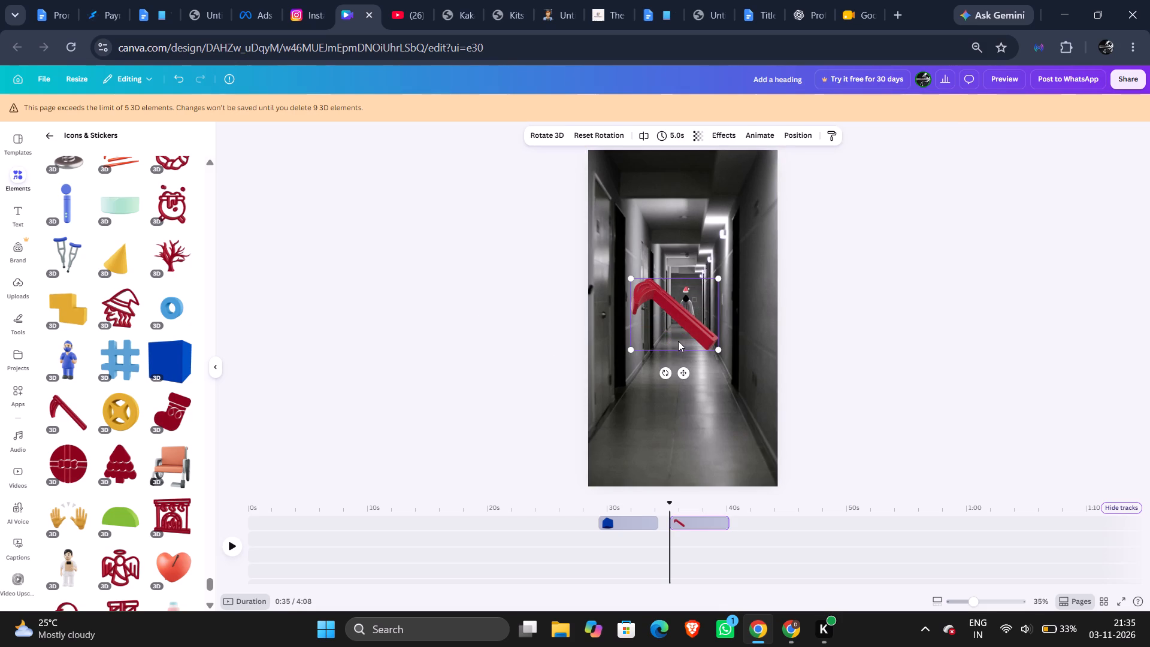
# Move the scythe up and toward the hallway's left-hand door.
pyautogui.moveTo(677, 344); pyautogui.dragTo(622, 353)
pyautogui.moveTo(618, 353); pyautogui.dragTo(646, 331)
pyautogui.click(646, 331)
# Rotate the scythe in 3D until it faces the viewer and its open outline shows.
pyautogui.doubleClick(646, 295)
pyautogui.moveTo(646, 295); pyautogui.dragTo(650, 300)
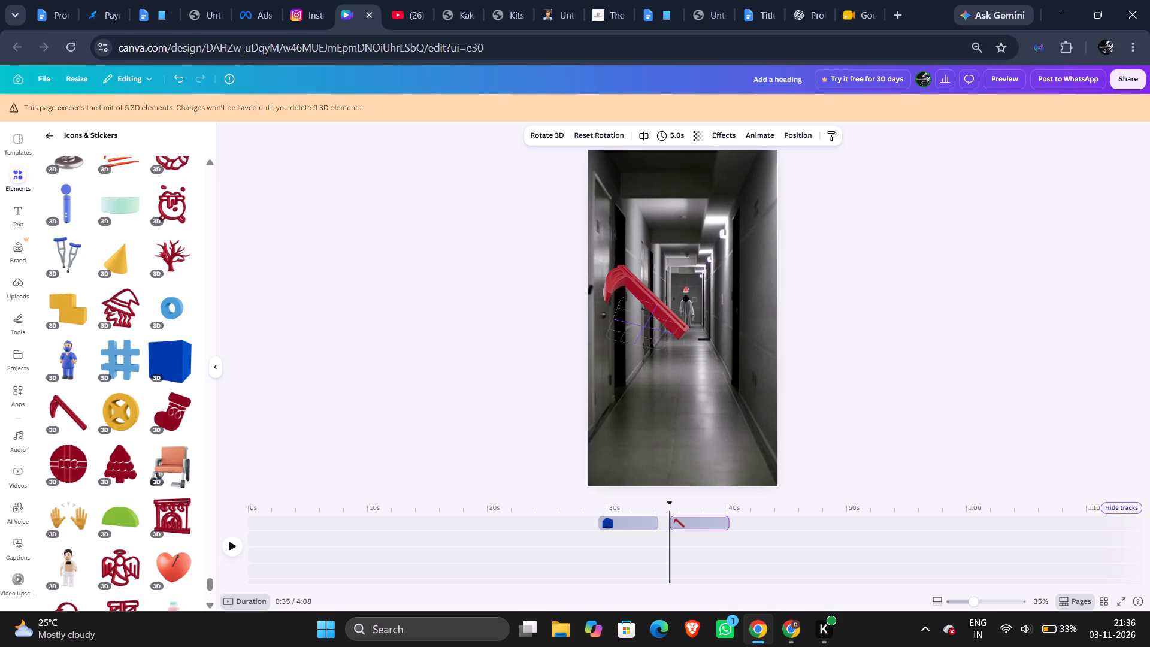
pyautogui.moveTo(650, 300); pyautogui.dragTo(650, 301)
pyautogui.click(642, 321)
pyautogui.click(643, 304)
pyautogui.moveTo(643, 304); pyautogui.dragTo(650, 310)
pyautogui.click(656, 316)
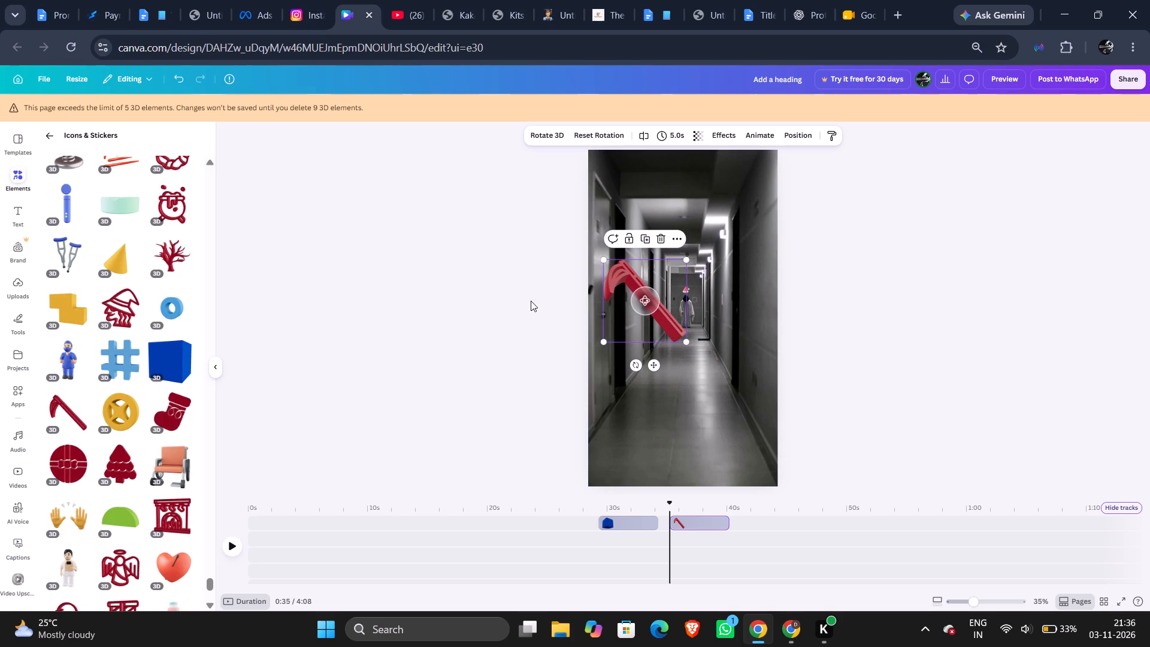
pyautogui.click(497, 293)
pyautogui.click(646, 289)
pyautogui.click(643, 304)
pyautogui.moveTo(646, 304); pyautogui.dragTo(659, 315)
pyautogui.click(661, 316)
# Move the scythe across to the right so it sits over the figure at the hallway's far end.
pyautogui.doubleClick(647, 273)
pyautogui.moveTo(648, 274); pyautogui.dragTo(650, 274)
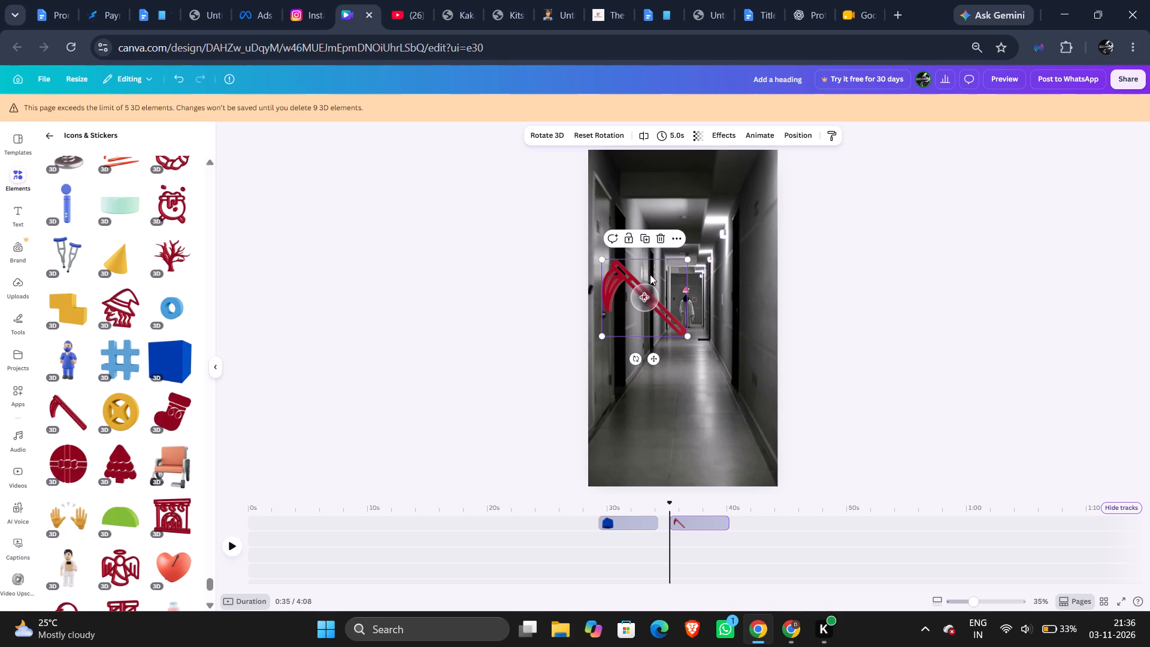
pyautogui.moveTo(650, 274); pyautogui.dragTo(707, 264)
pyautogui.click(707, 264)
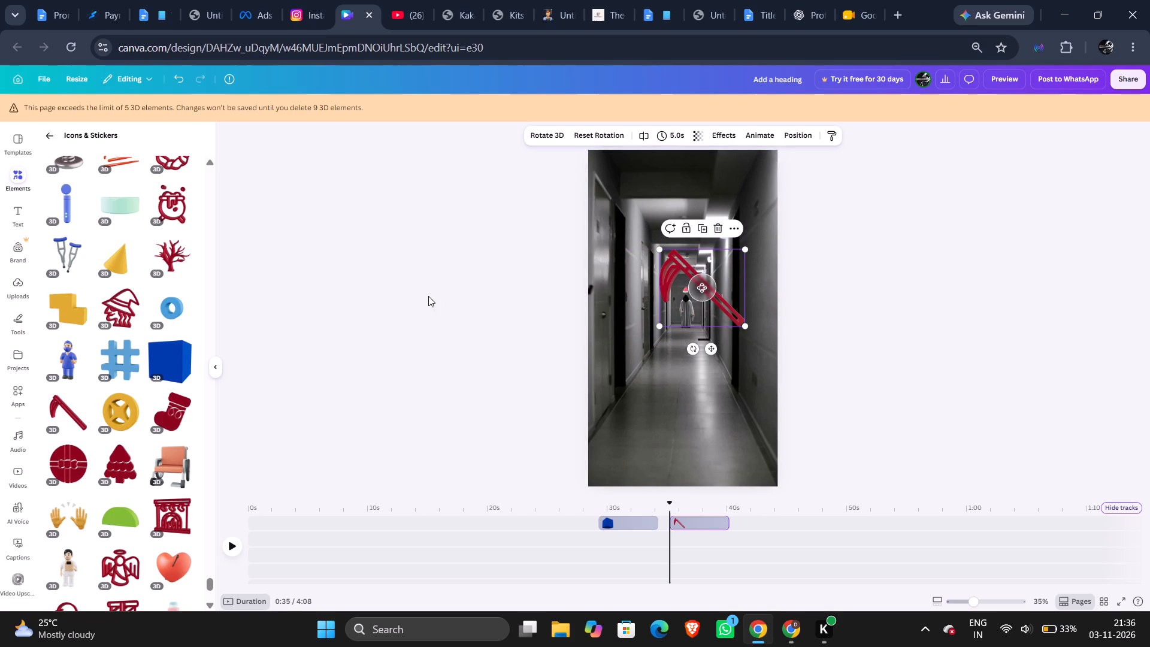
pyautogui.click(428, 296)
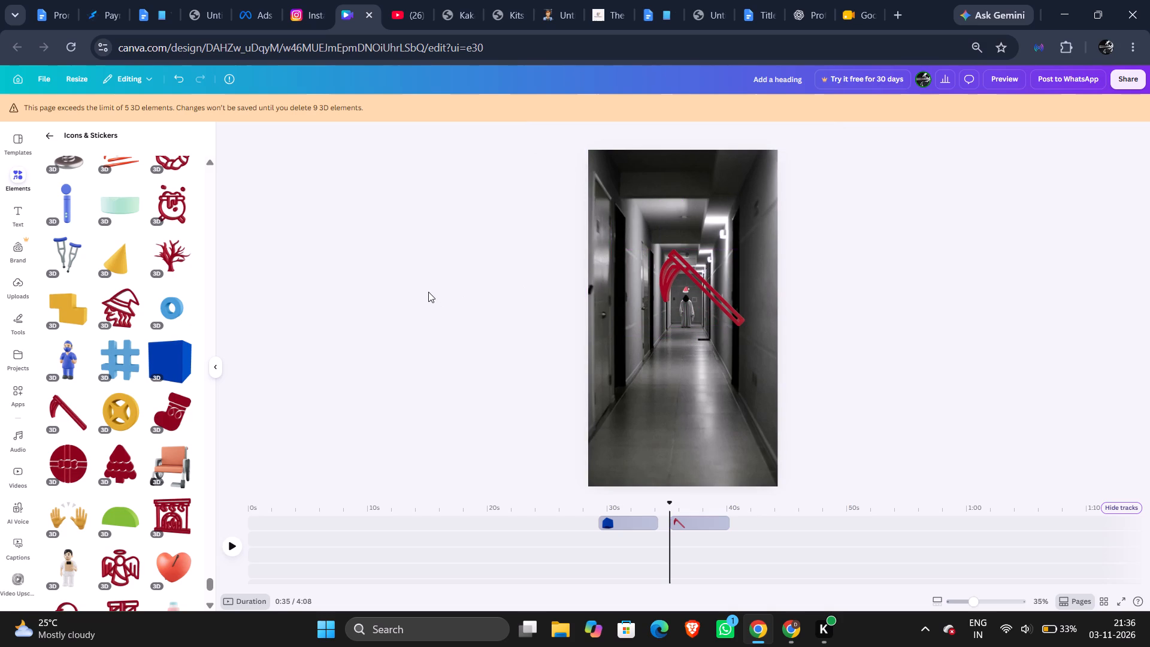
# Fine-tune the scythe's 3D rotation slightly, keeping its open outline facing the viewer.
pyautogui.click(691, 297)
pyautogui.moveTo(701, 291); pyautogui.dragTo(702, 291)
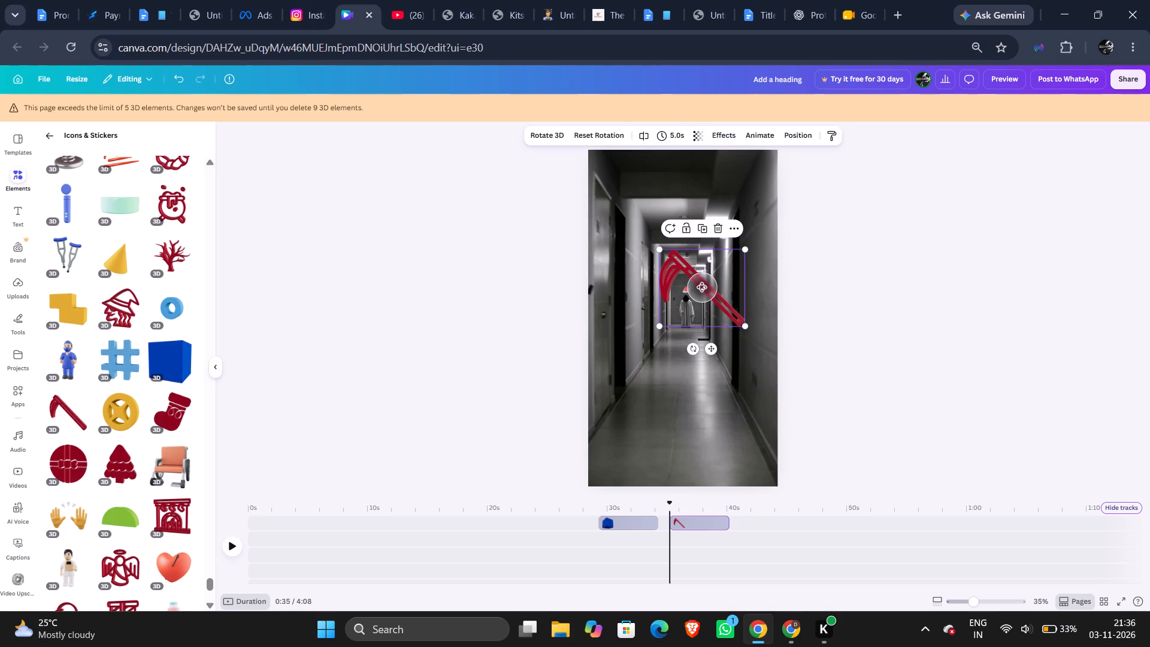
pyautogui.moveTo(702, 291); pyautogui.dragTo(704, 296)
pyautogui.click(704, 296)
pyautogui.click(703, 342)
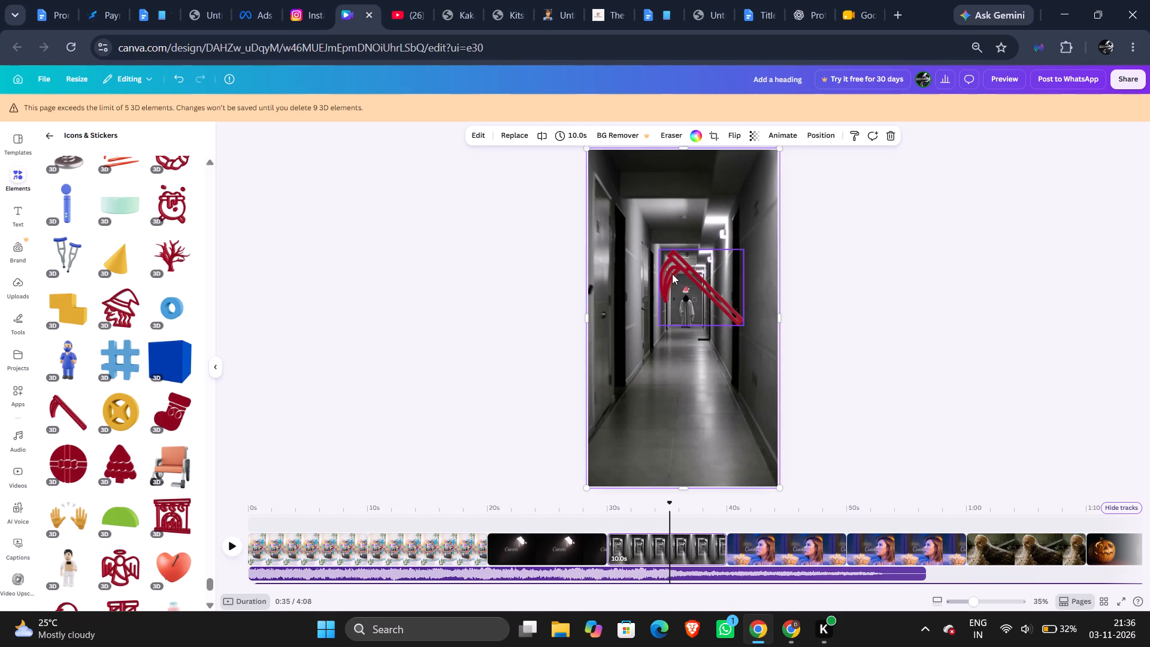
pyautogui.click(682, 276)
pyautogui.doubleClick(697, 286)
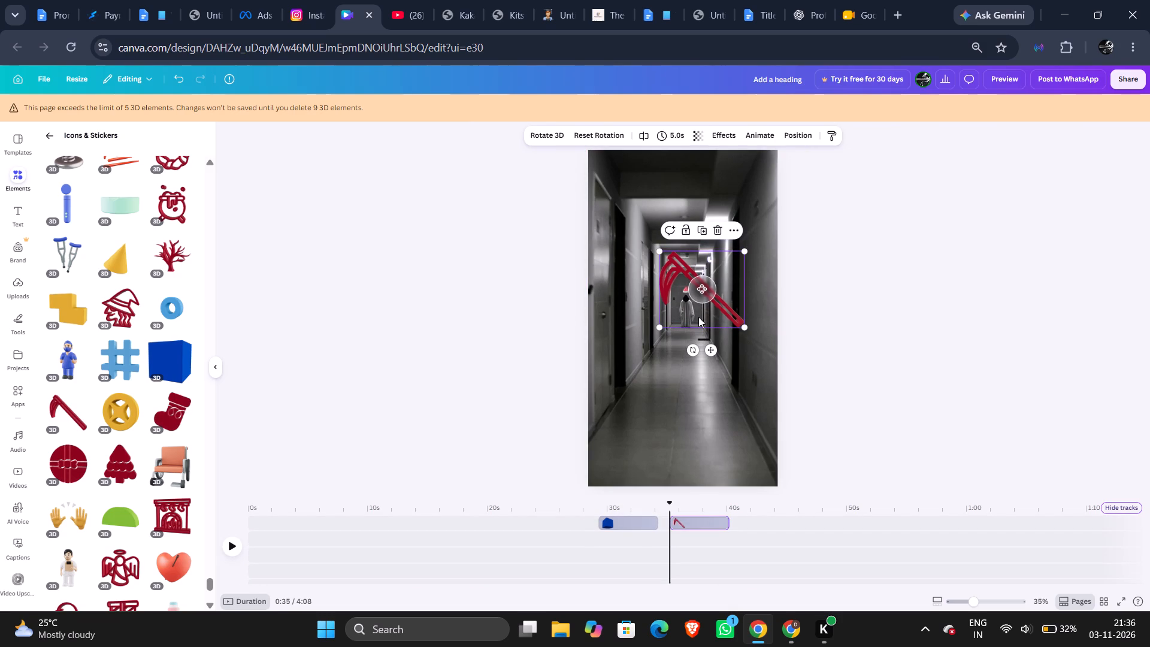
pyautogui.click(679, 339)
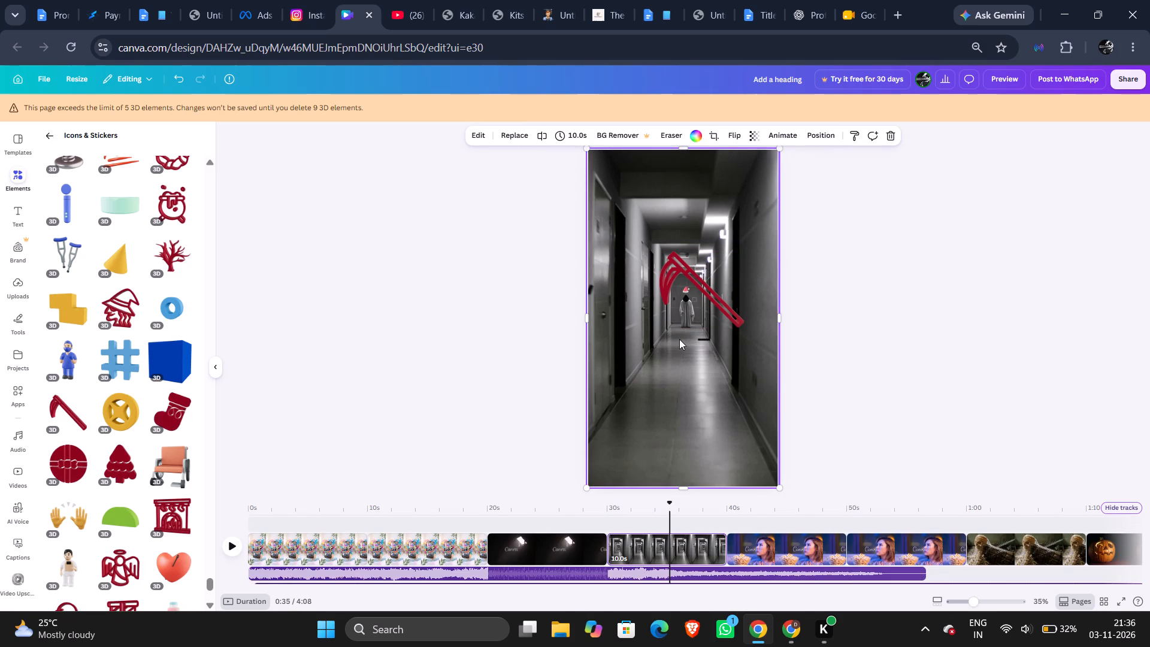
# Rotate the scythe strongly in 3D so it is seen edge-on as a diagonal bar.
pyautogui.click(685, 285)
pyautogui.moveTo(695, 293); pyautogui.dragTo(709, 313)
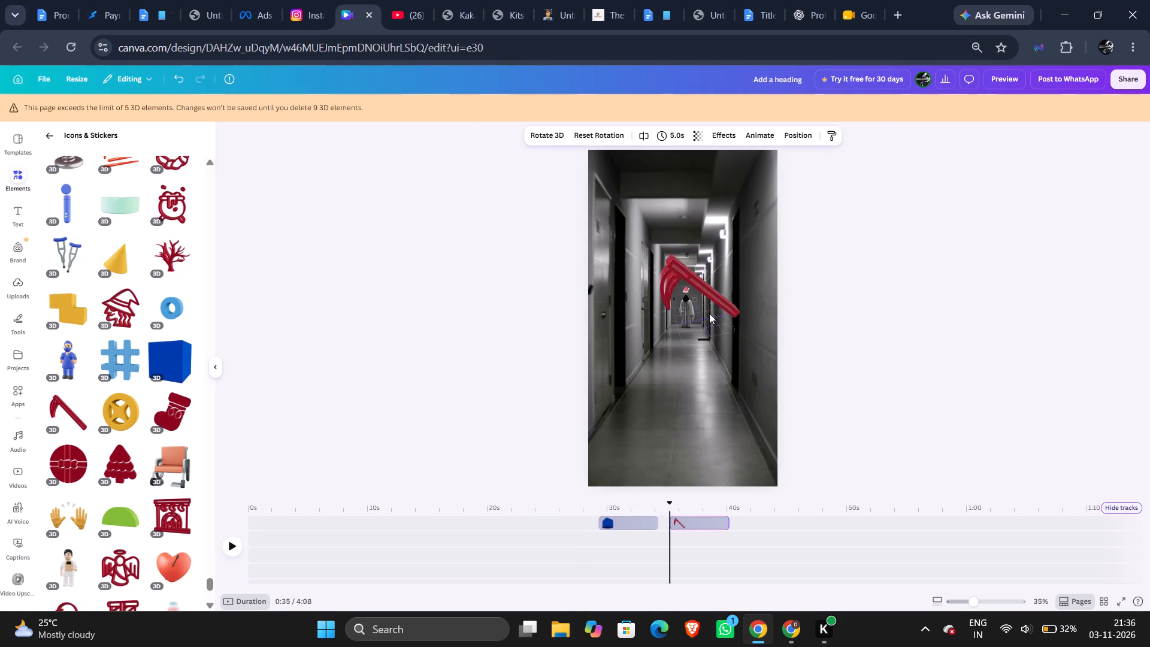
pyautogui.moveTo(709, 313); pyautogui.dragTo(736, 189)
# Nudge the edge-on scythe slightly left and rotate it in 3D until it stands nearly upright.
pyautogui.scroll(-3, 655, 624)
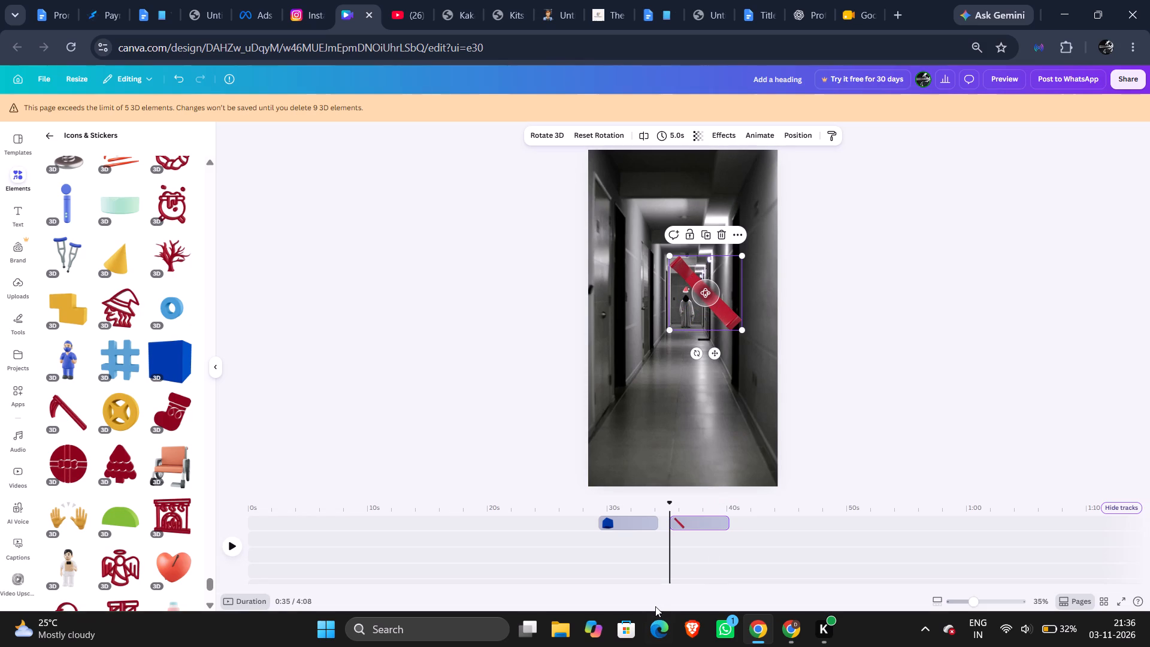
pyautogui.scroll(-6, 655, 606)
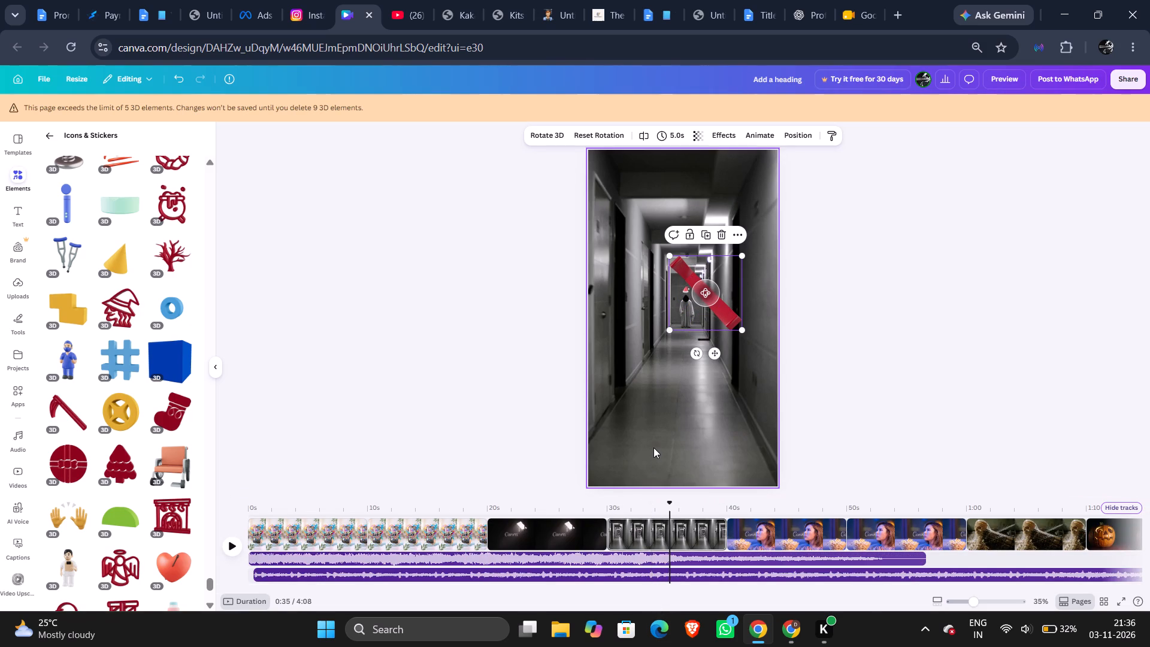
pyautogui.doubleClick(715, 296)
pyautogui.moveTo(701, 318); pyautogui.dragTo(697, 325)
pyautogui.click(697, 325)
pyautogui.doubleClick(704, 299)
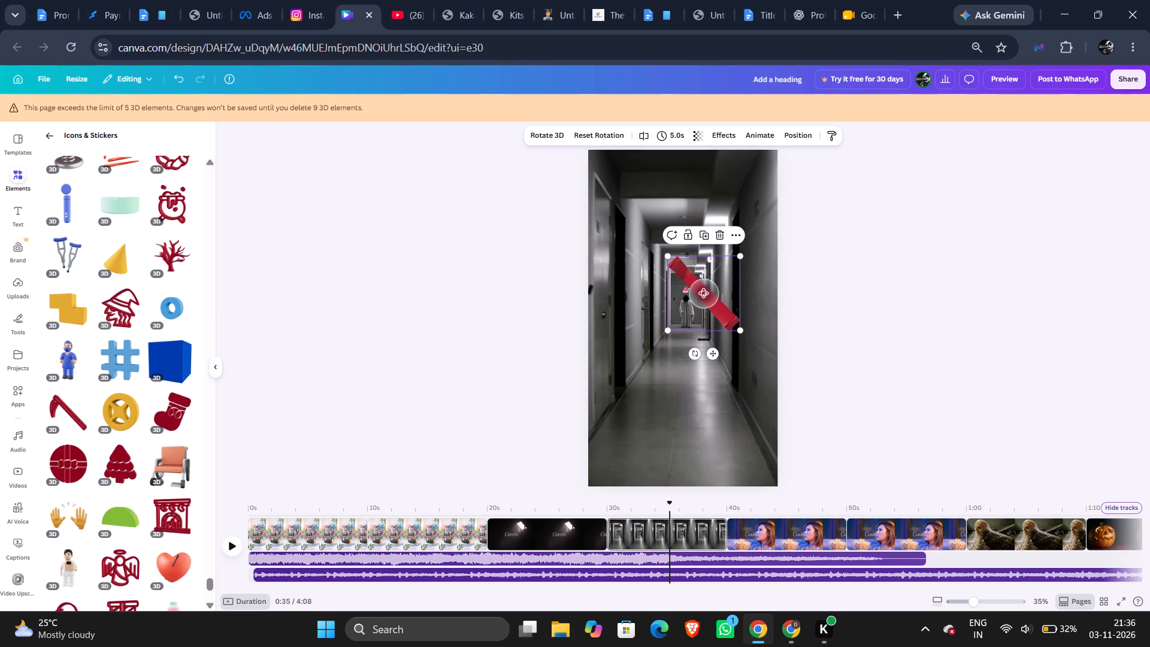
pyautogui.moveTo(705, 295); pyautogui.dragTo(716, 275)
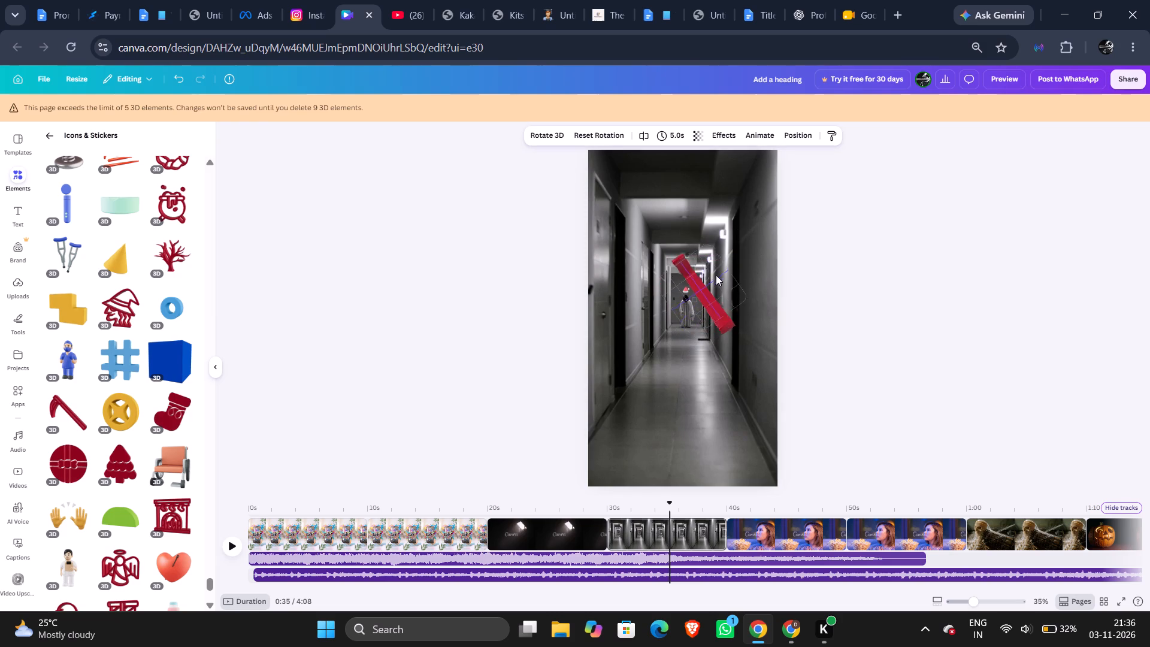
pyautogui.moveTo(716, 275); pyautogui.dragTo(730, 255)
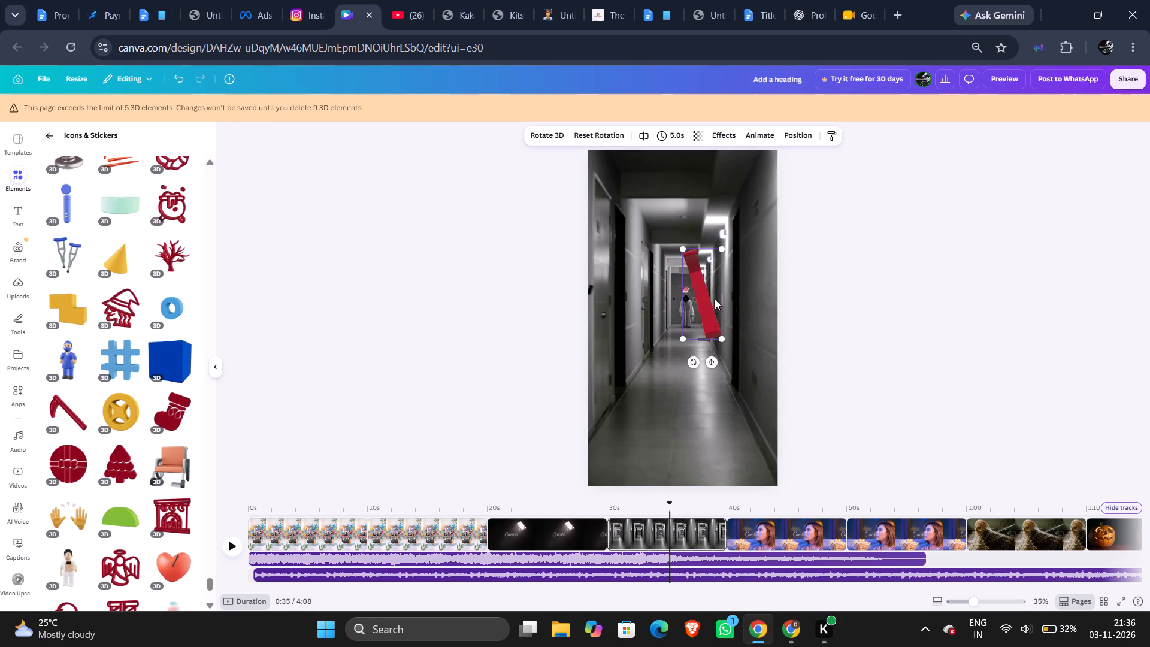
# Try the scythe on both sides of the hallway figure and place it just to the figure's right.
pyautogui.moveTo(713, 303); pyautogui.dragTo(747, 309)
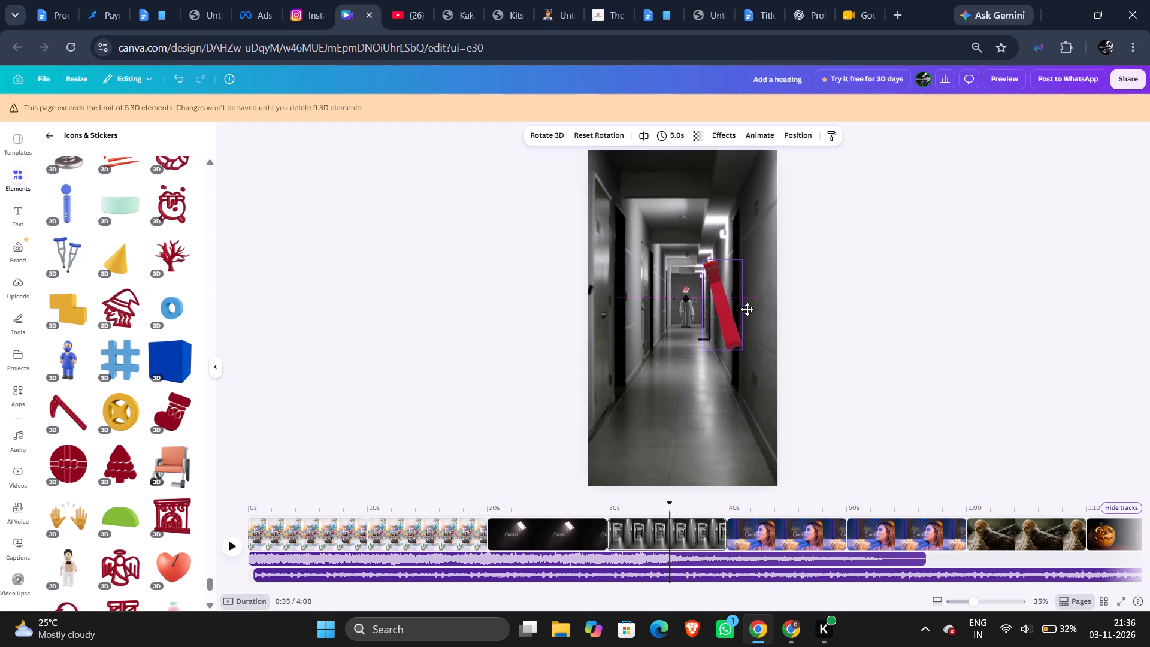
pyautogui.moveTo(747, 309); pyautogui.dragTo(742, 310)
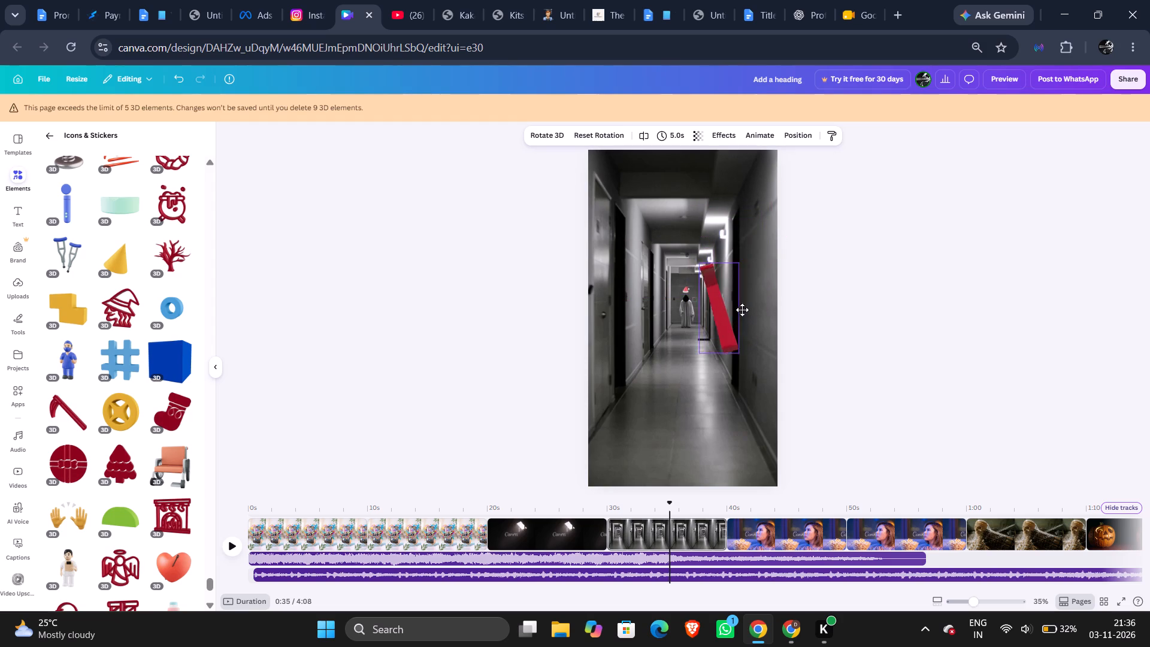
pyautogui.moveTo(742, 310); pyautogui.dragTo(695, 300)
pyautogui.click(676, 297)
pyautogui.moveTo(674, 292); pyautogui.dragTo(670, 292)
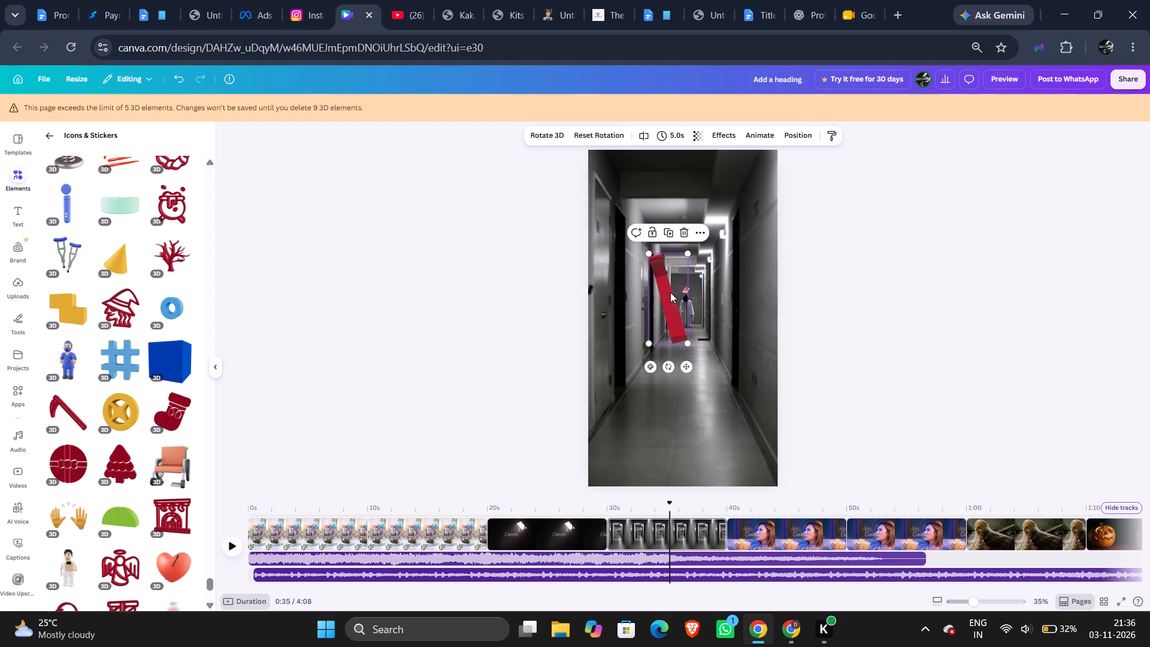
pyautogui.moveTo(670, 292); pyautogui.dragTo(659, 298)
pyautogui.moveTo(659, 289); pyautogui.dragTo(714, 282)
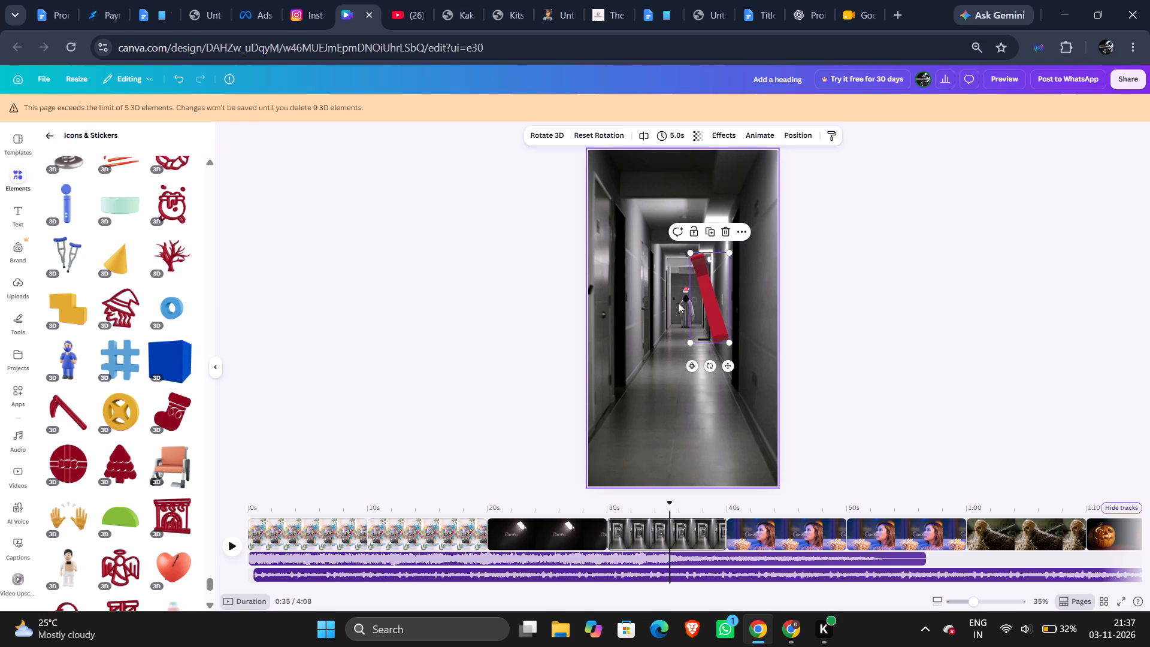
# Move the scythe left and slightly down so it covers the figure at the hallway's far end.
pyautogui.doubleClick(714, 291)
pyautogui.doubleClick(714, 290)
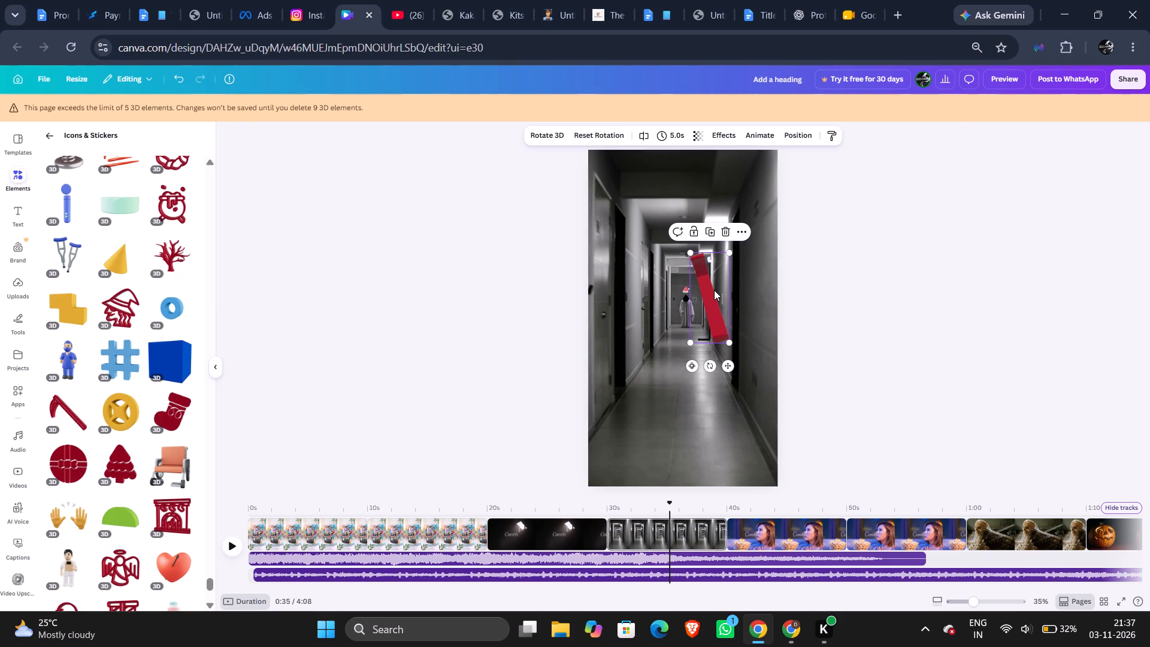
pyautogui.moveTo(714, 290); pyautogui.dragTo(706, 300)
pyautogui.doubleClick(706, 300)
pyautogui.moveTo(697, 305); pyautogui.dragTo(691, 307)
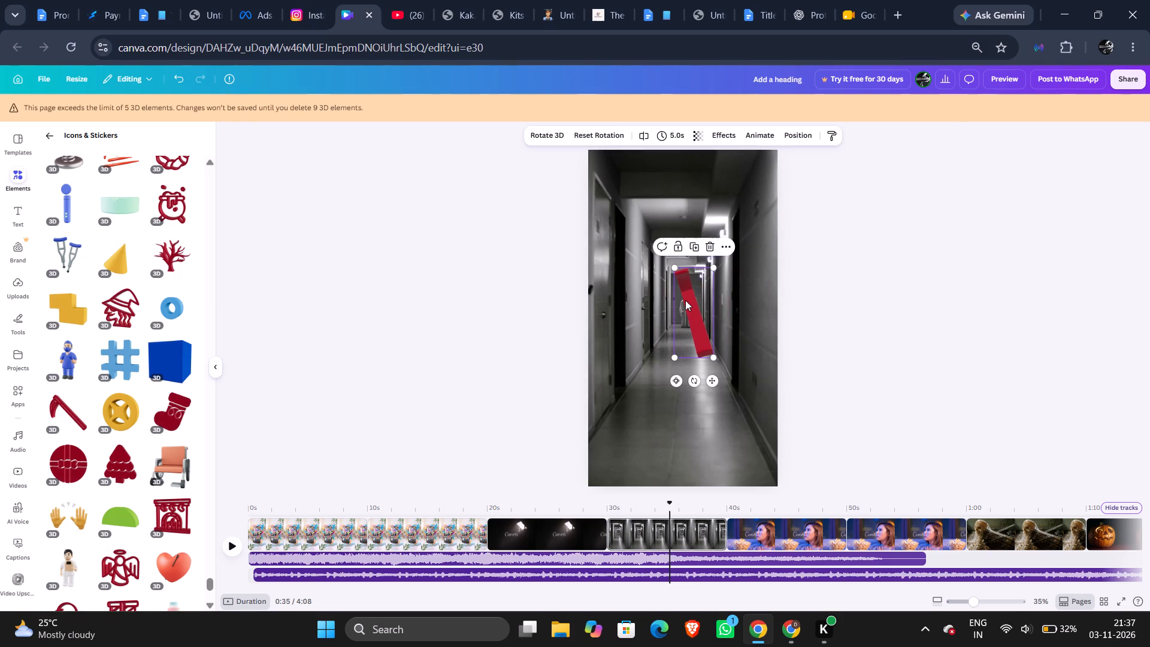
pyautogui.click(685, 300)
pyautogui.click(685, 300)
pyautogui.click(683, 301)
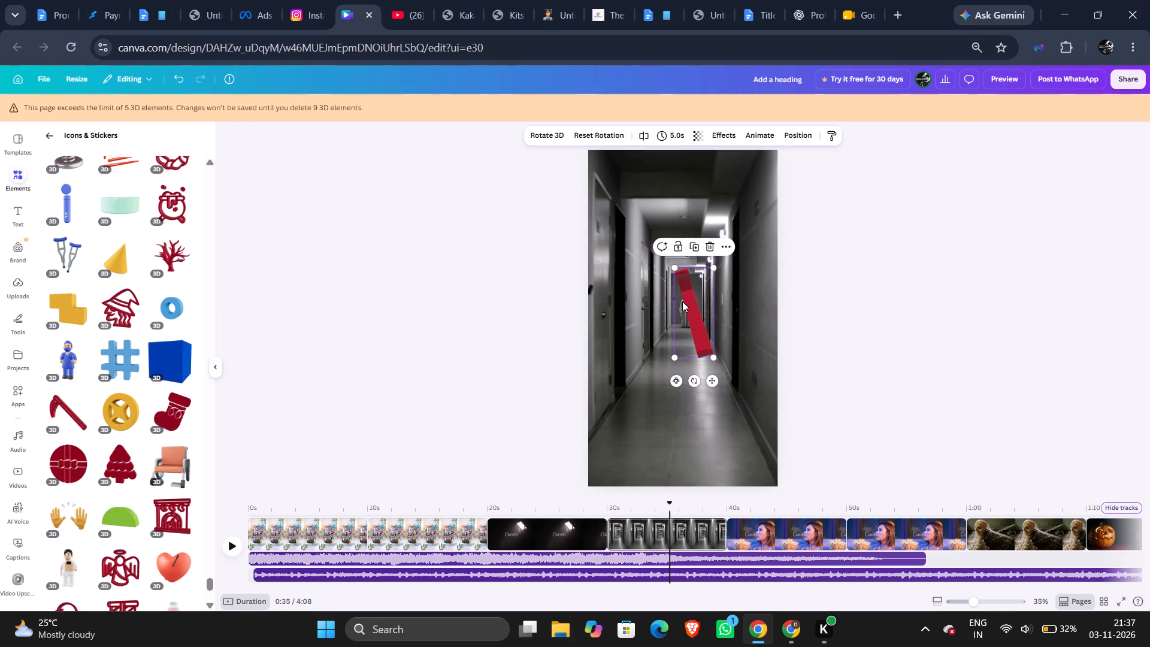
pyautogui.moveTo(682, 301); pyautogui.dragTo(672, 313)
pyautogui.moveTo(672, 313); pyautogui.dragTo(677, 301)
pyautogui.click(677, 301)
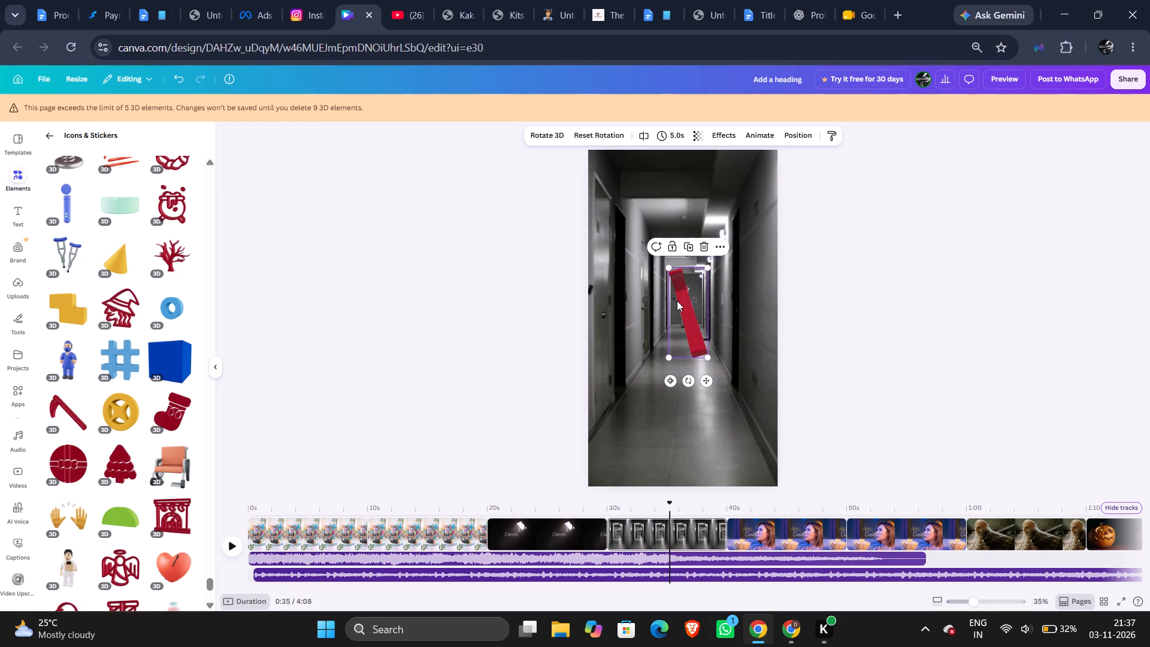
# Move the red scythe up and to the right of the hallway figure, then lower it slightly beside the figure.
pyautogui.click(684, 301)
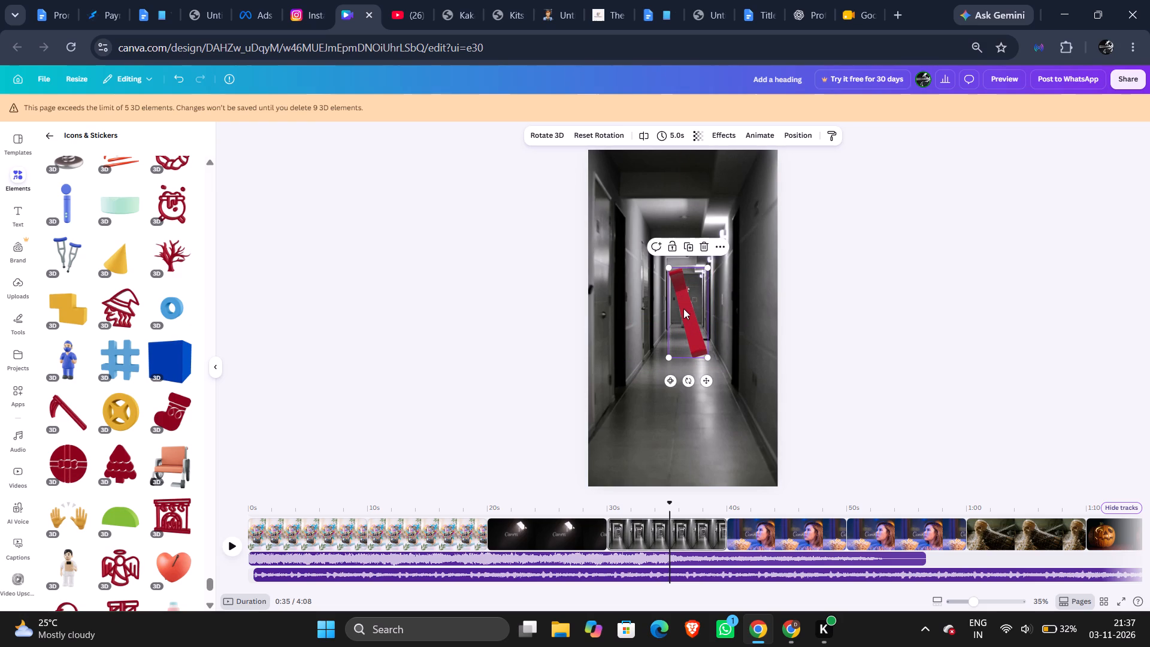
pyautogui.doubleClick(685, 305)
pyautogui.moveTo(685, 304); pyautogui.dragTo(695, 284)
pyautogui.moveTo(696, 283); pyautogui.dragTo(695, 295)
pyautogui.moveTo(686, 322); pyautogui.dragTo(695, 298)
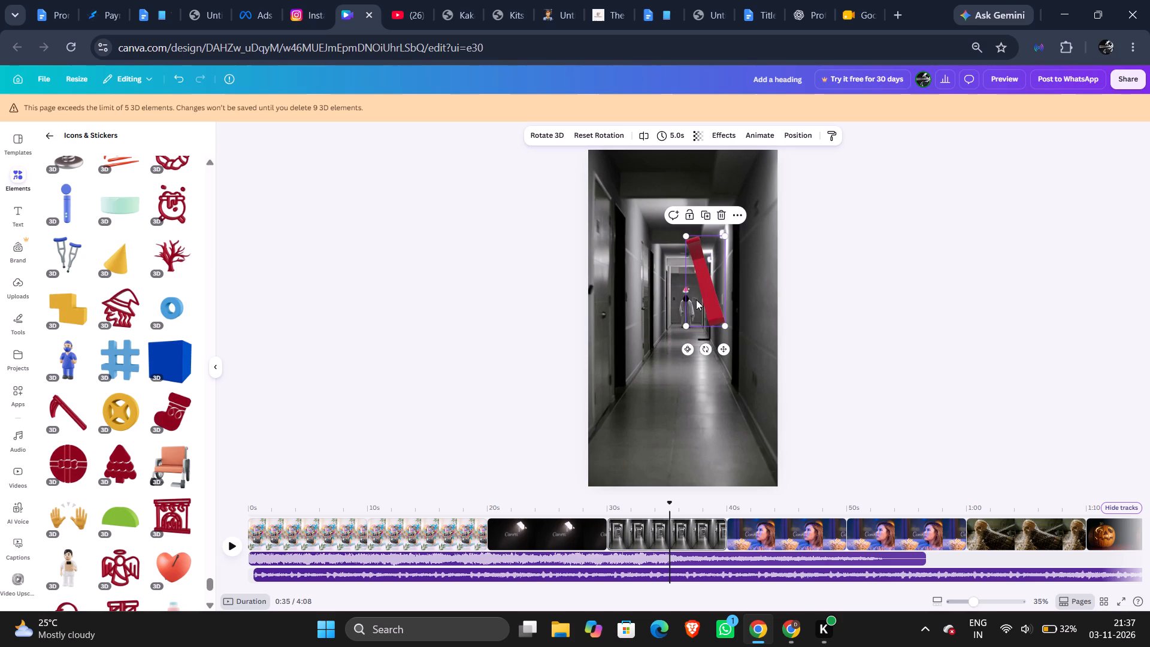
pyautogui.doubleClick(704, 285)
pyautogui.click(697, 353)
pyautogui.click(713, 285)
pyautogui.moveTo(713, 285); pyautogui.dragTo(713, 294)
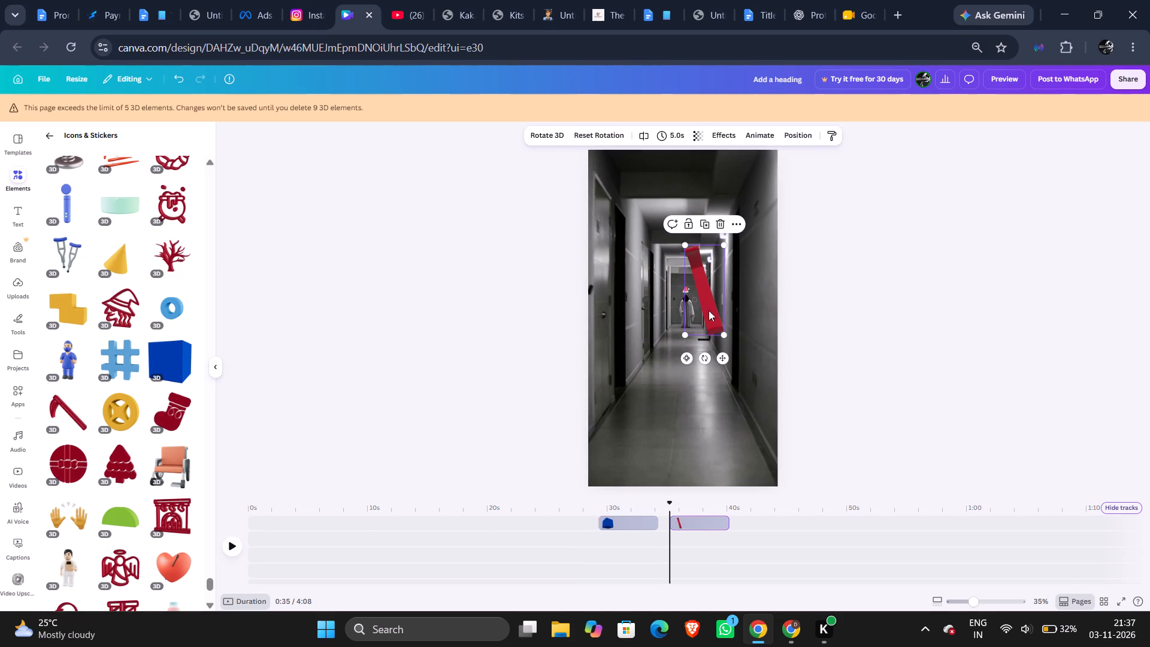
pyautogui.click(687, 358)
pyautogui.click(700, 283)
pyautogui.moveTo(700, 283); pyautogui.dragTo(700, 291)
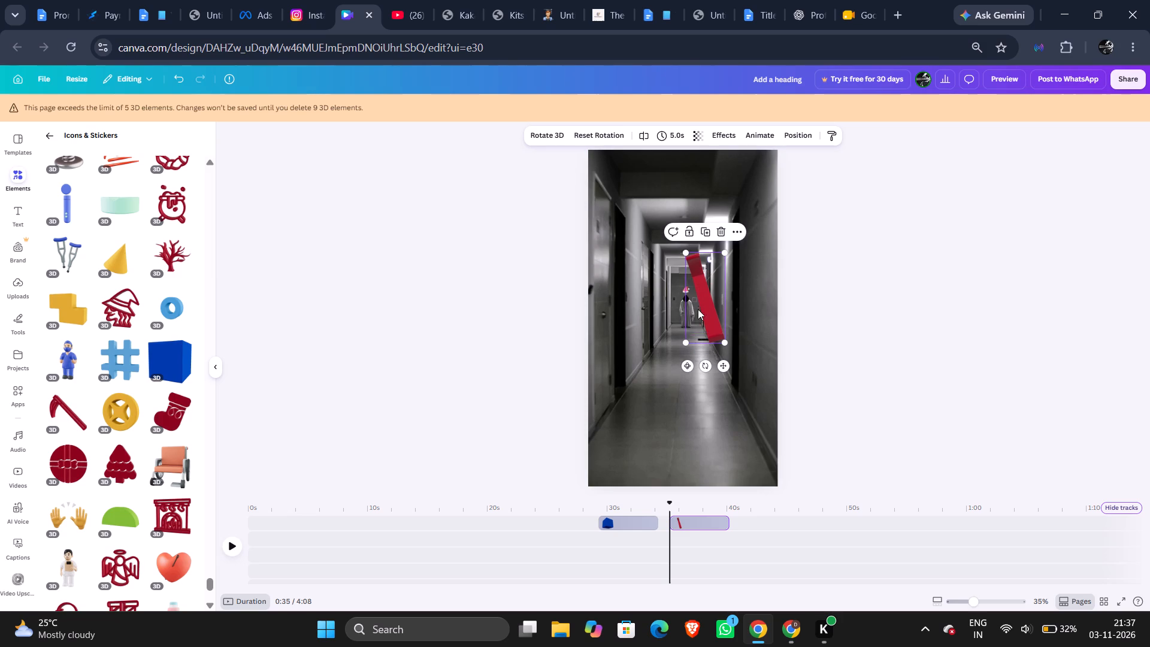
# Rotate the scythe slightly in 3D so it looks narrower and steeper, and place it just right of the hallway figure.
pyautogui.moveTo(691, 331); pyautogui.dragTo(689, 299)
pyautogui.moveTo(679, 335); pyautogui.dragTo(682, 305)
pyautogui.click(702, 253)
pyautogui.click(706, 256)
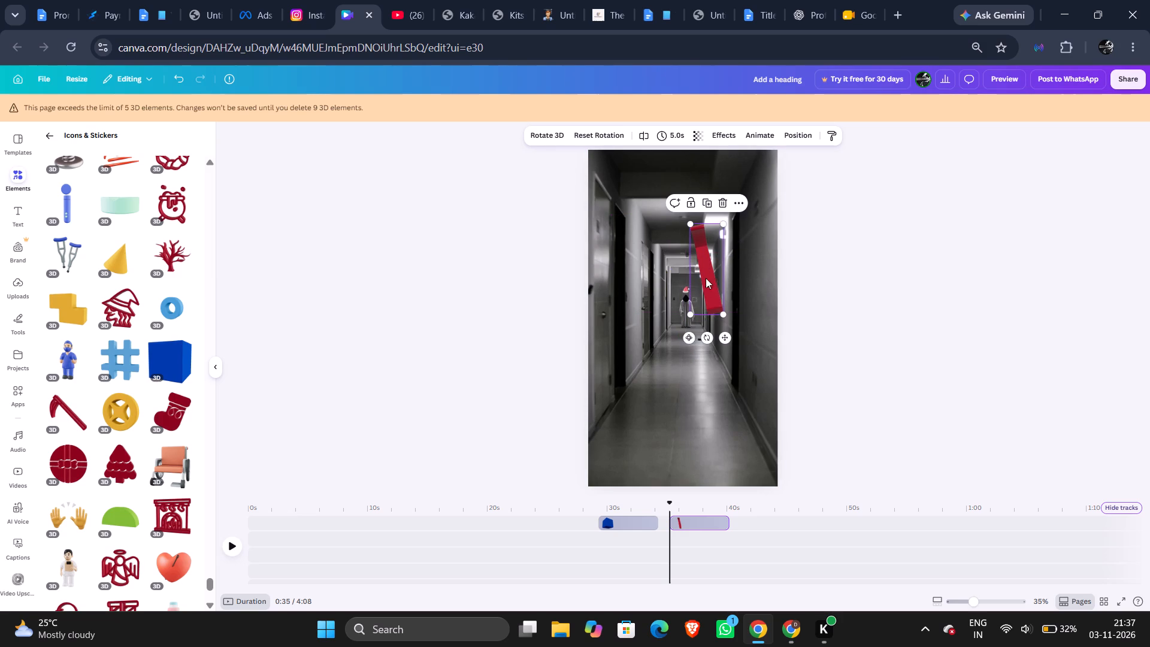
pyautogui.click(686, 334)
pyautogui.click(709, 274)
pyautogui.moveTo(709, 274); pyautogui.dragTo(706, 283)
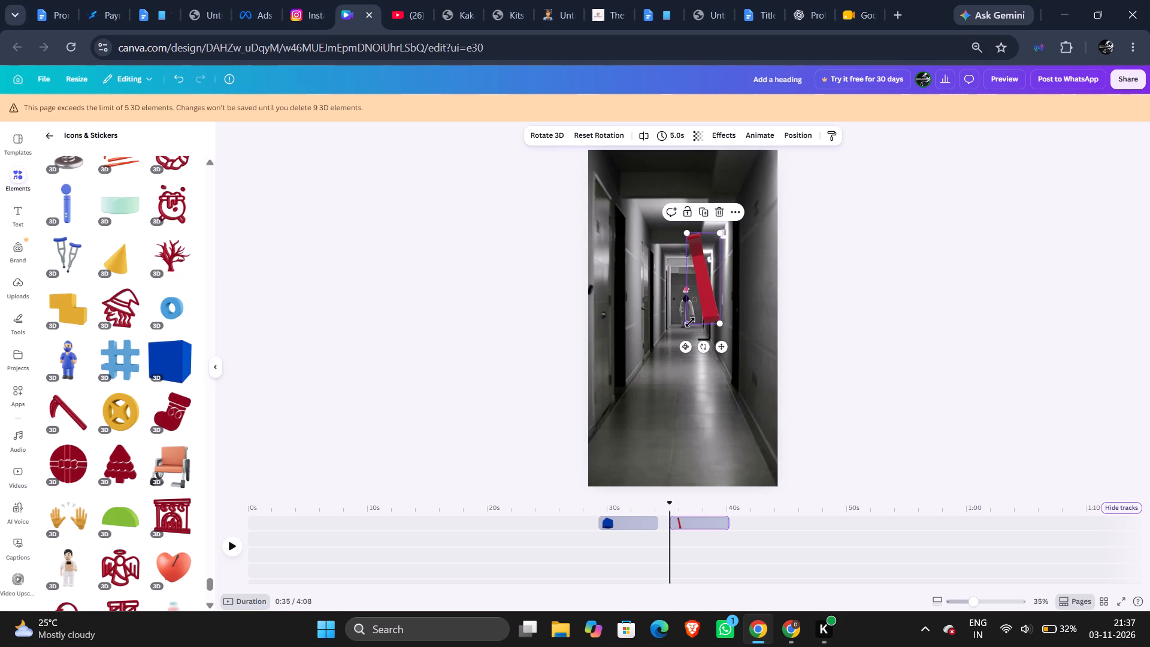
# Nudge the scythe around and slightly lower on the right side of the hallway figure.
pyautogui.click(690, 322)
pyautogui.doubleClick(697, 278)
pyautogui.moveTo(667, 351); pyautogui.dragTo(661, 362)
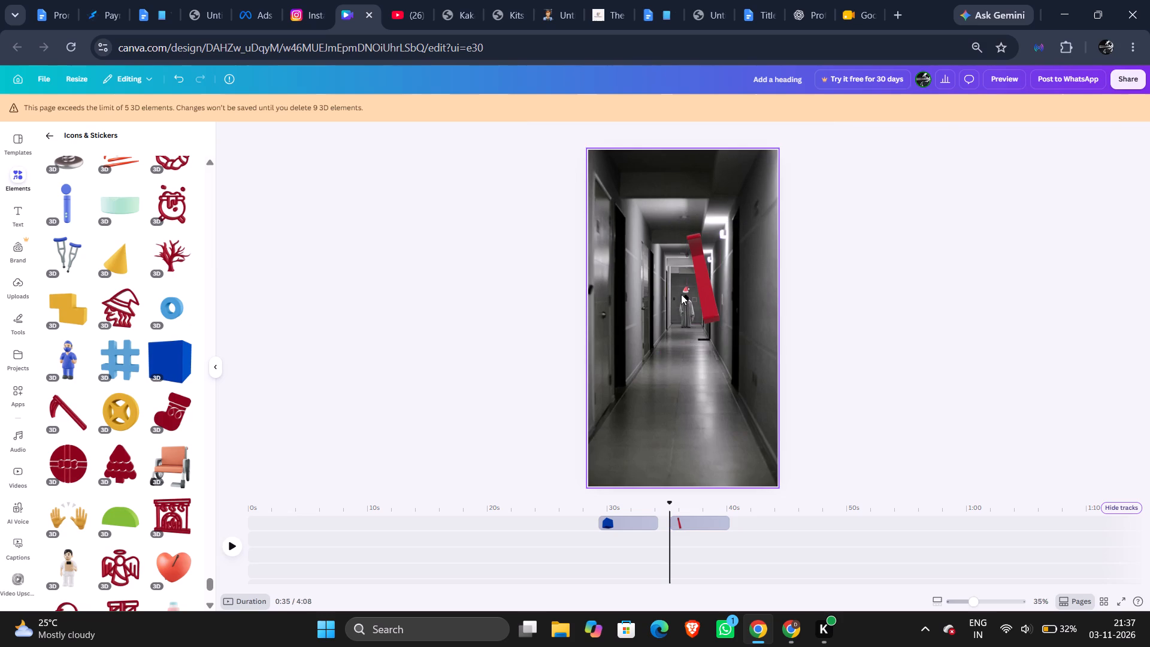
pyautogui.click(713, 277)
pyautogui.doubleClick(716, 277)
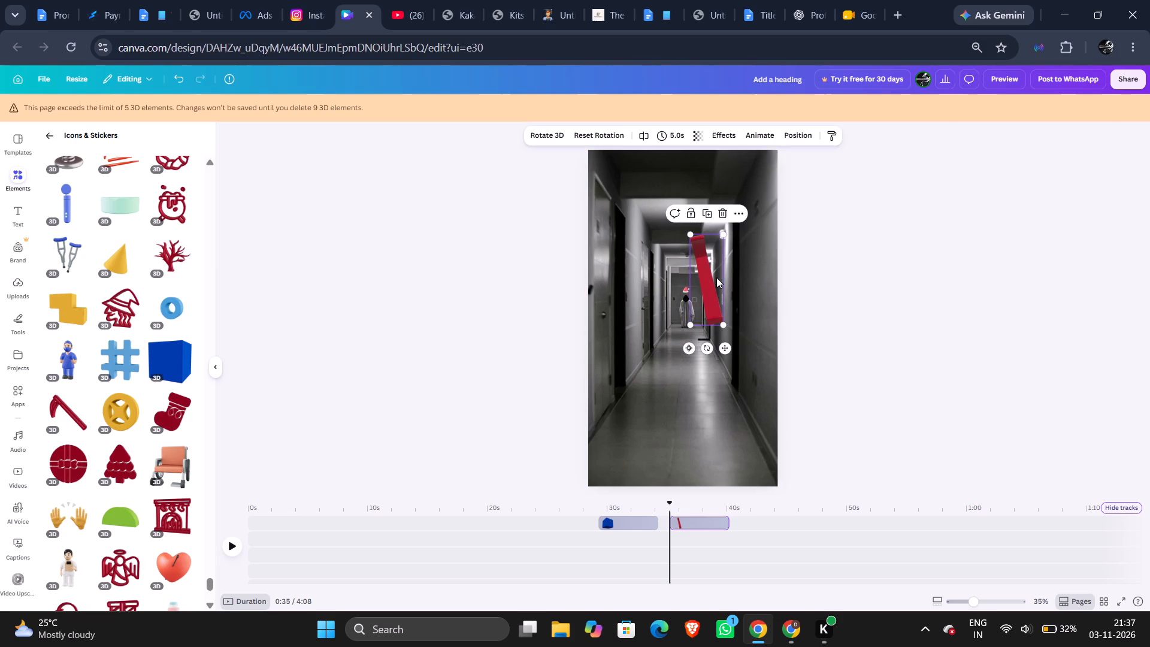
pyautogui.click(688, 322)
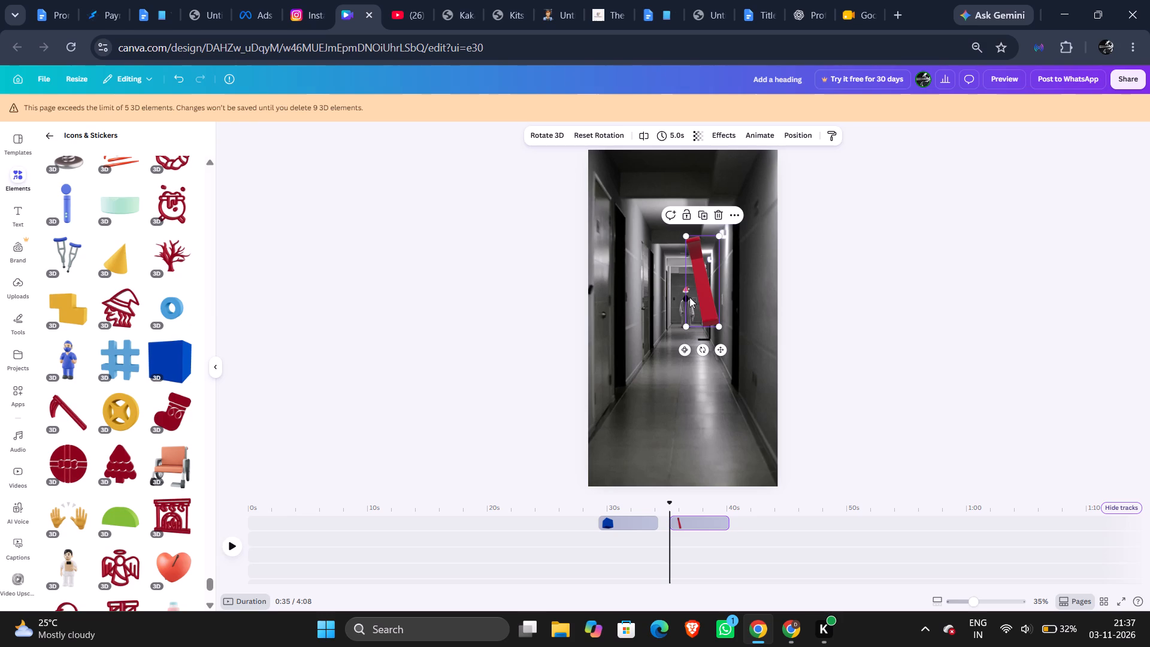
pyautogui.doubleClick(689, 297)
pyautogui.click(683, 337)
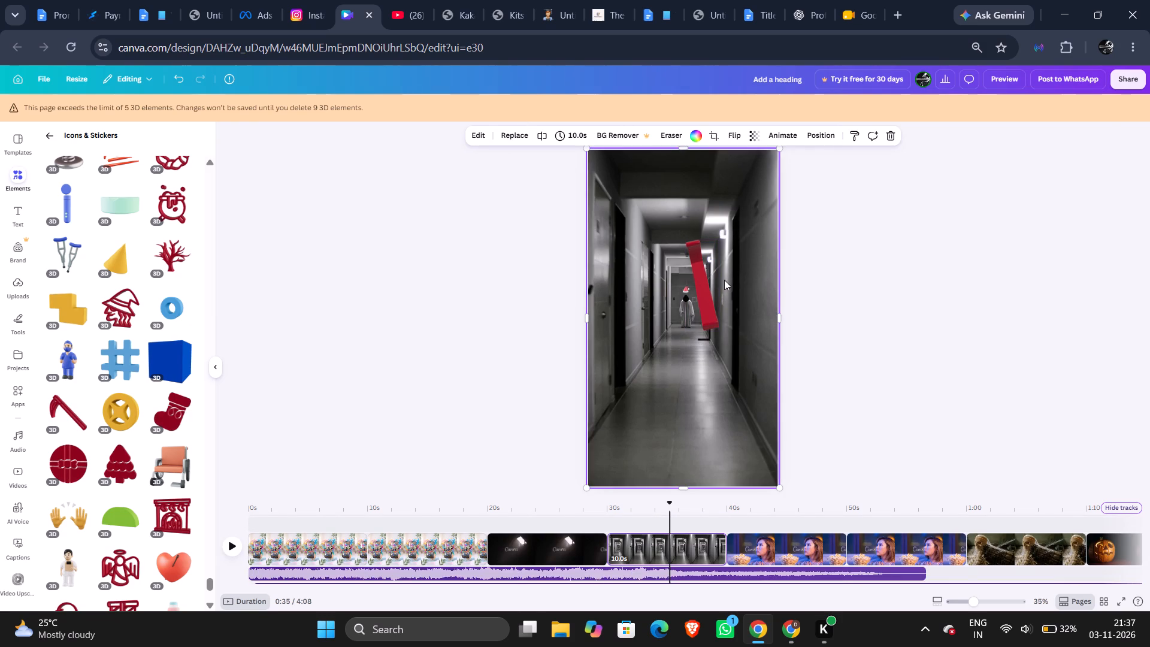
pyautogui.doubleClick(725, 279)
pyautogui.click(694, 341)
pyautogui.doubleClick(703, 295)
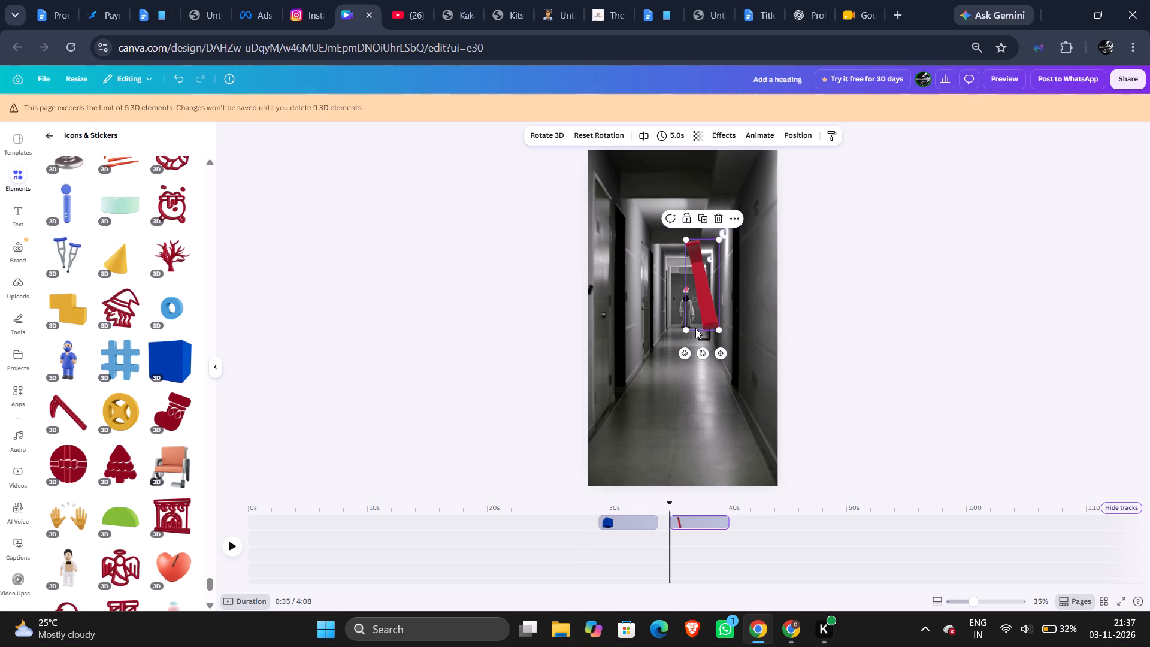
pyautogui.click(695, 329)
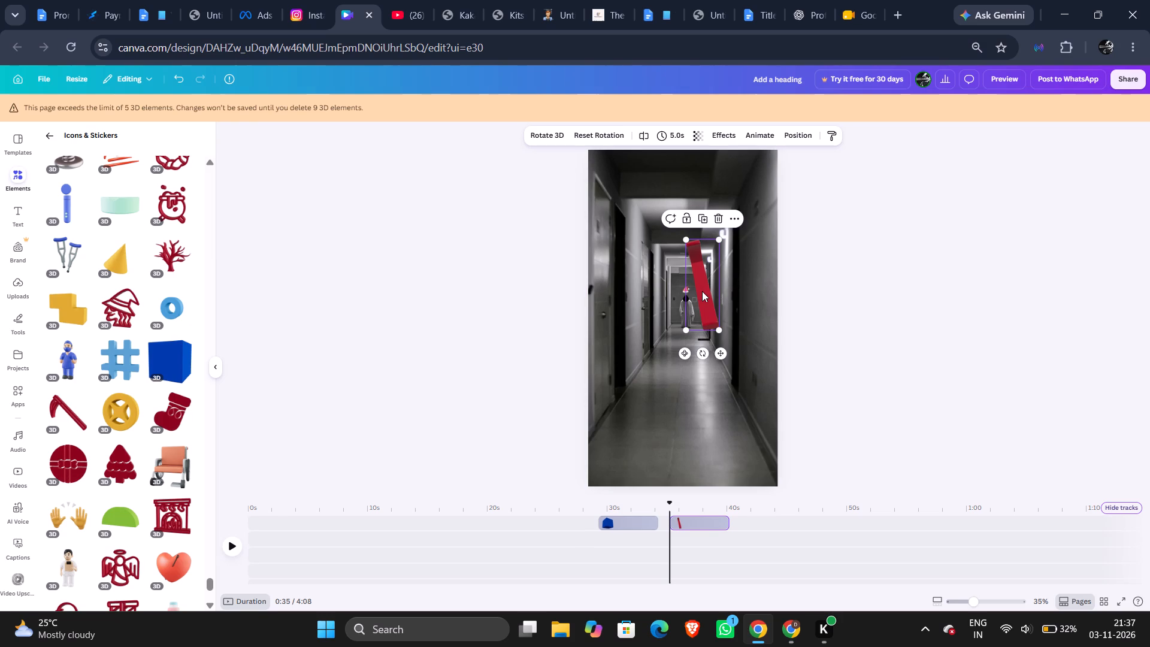
# Move the scythe left and down so it stands just to the left of the hallway figure.
pyautogui.click(704, 288)
pyautogui.moveTo(704, 289); pyautogui.dragTo(680, 307)
pyautogui.click(662, 328)
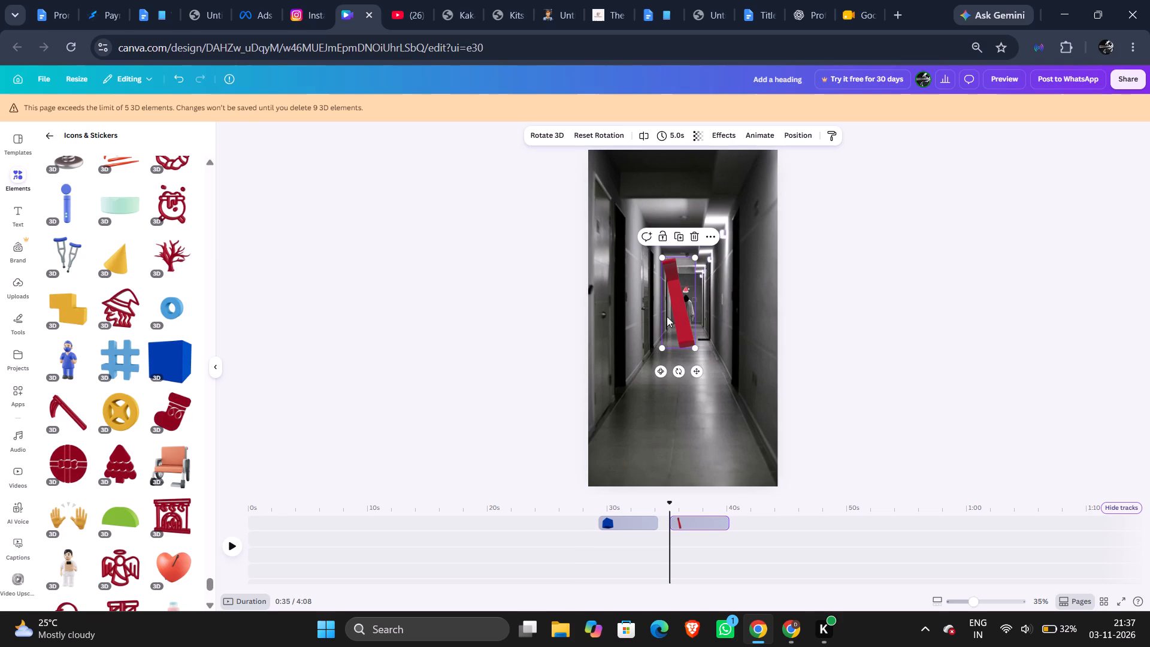
pyautogui.doubleClick(685, 294)
pyautogui.moveTo(683, 298); pyautogui.dragTo(680, 306)
pyautogui.click(670, 332)
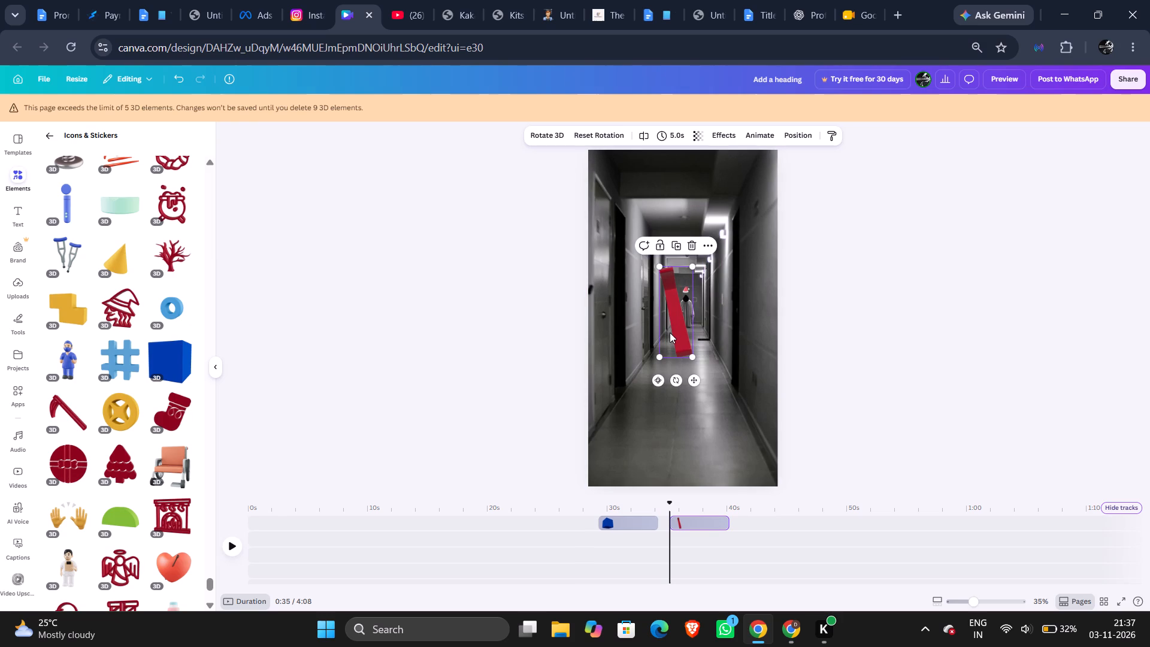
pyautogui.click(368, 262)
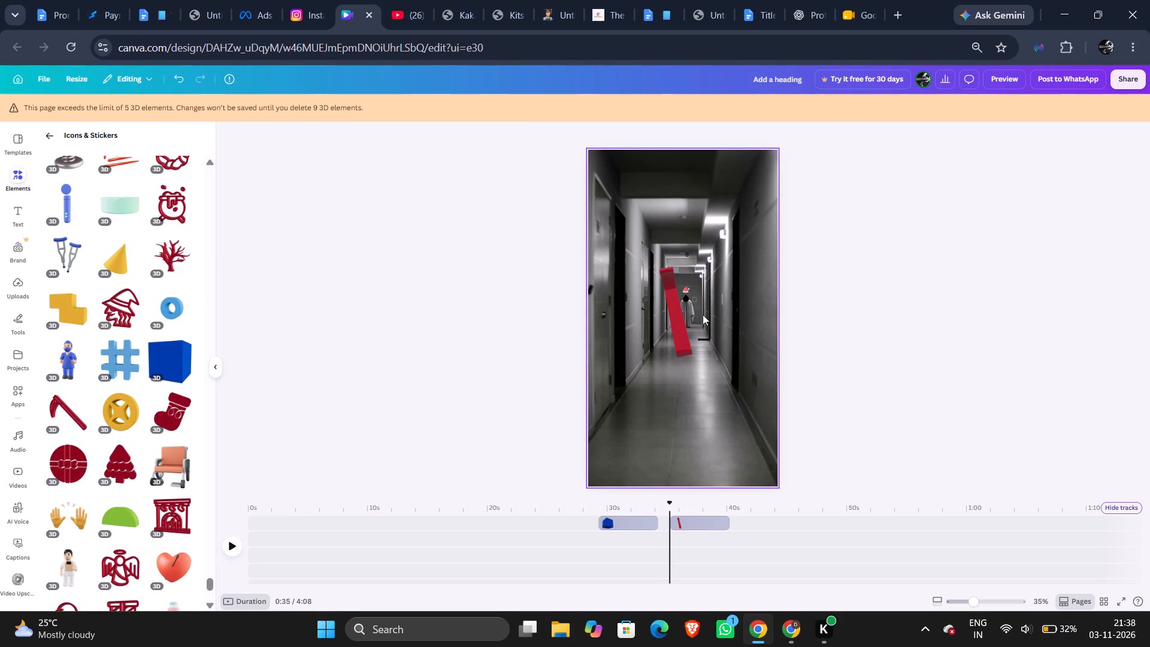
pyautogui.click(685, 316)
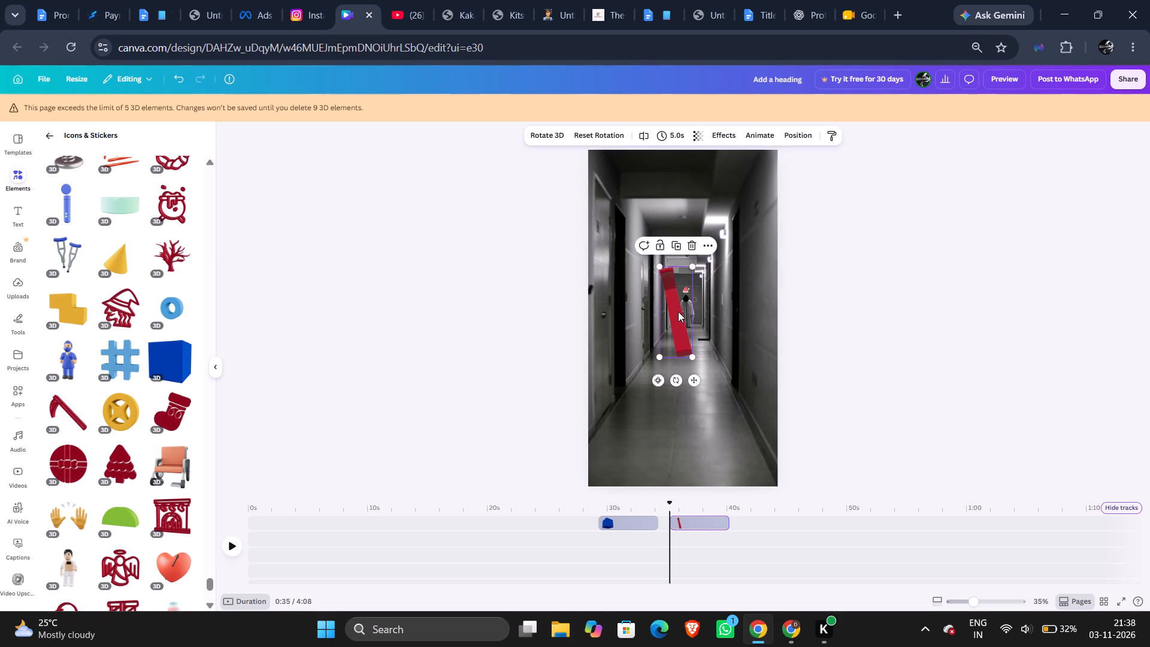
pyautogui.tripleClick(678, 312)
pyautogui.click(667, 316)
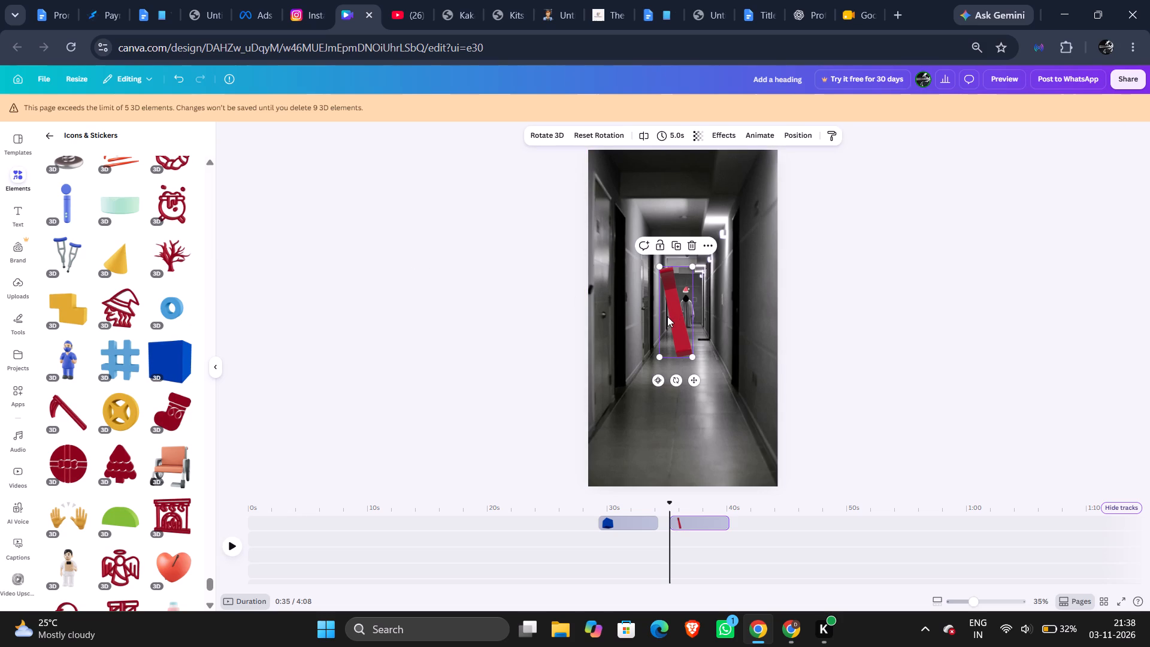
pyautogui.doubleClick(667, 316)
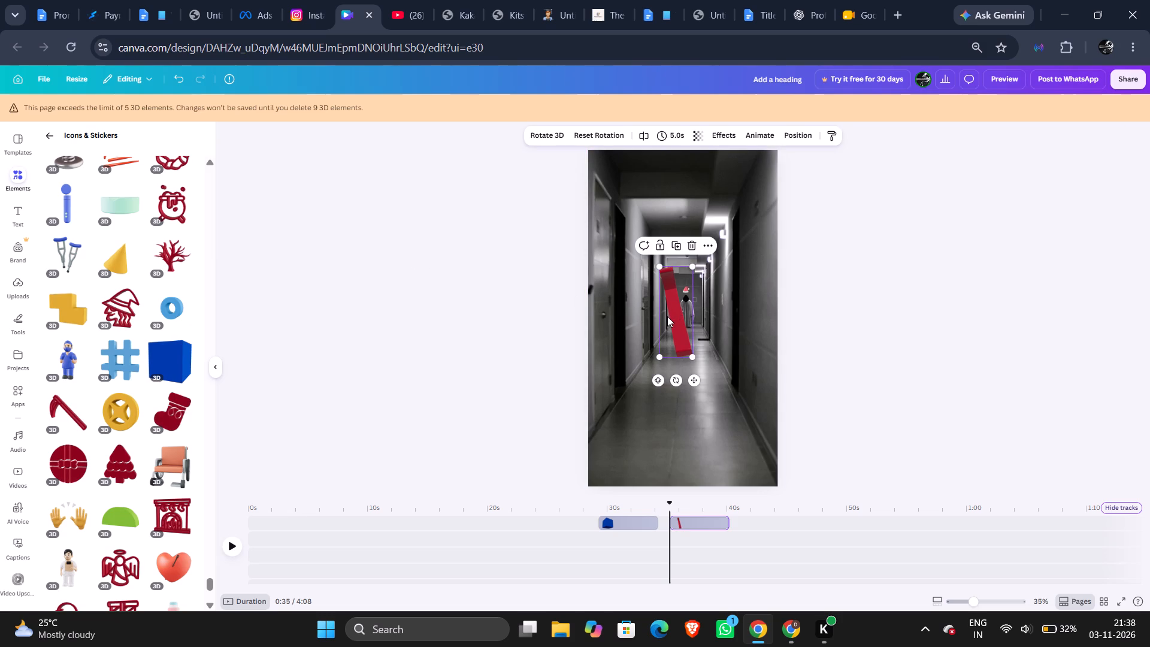
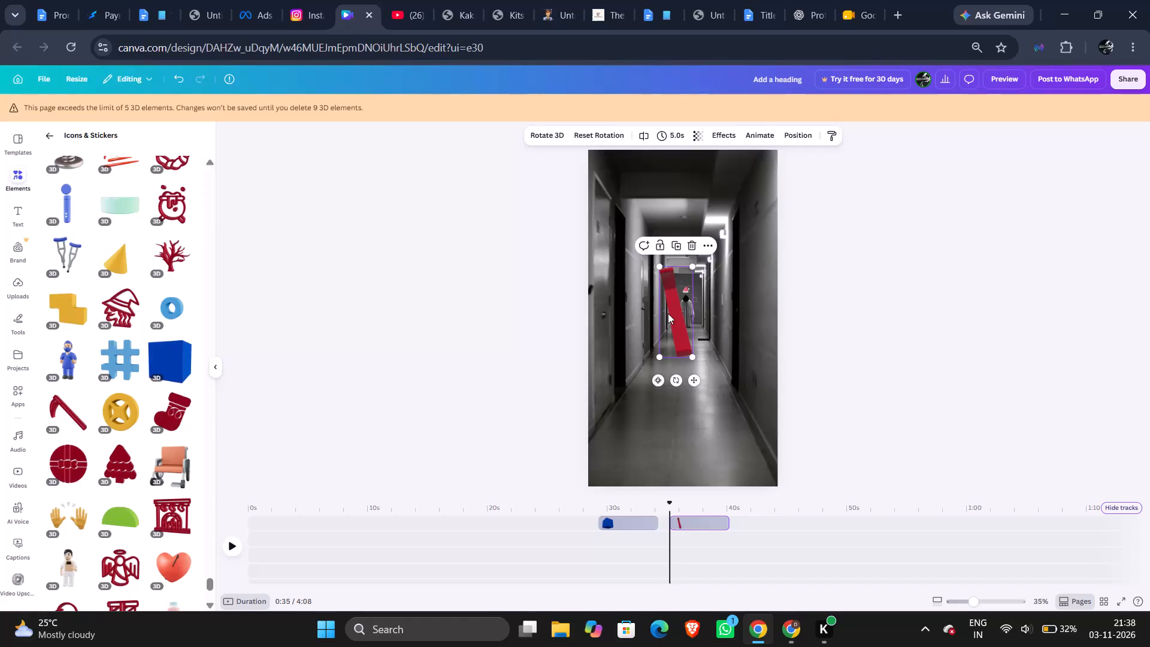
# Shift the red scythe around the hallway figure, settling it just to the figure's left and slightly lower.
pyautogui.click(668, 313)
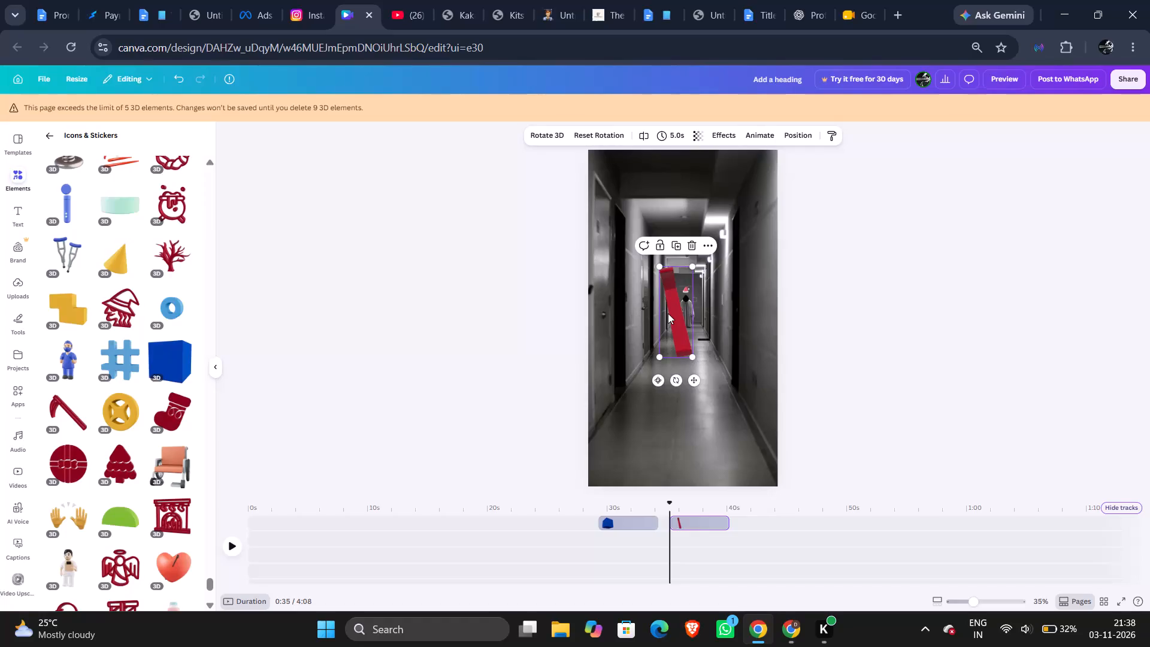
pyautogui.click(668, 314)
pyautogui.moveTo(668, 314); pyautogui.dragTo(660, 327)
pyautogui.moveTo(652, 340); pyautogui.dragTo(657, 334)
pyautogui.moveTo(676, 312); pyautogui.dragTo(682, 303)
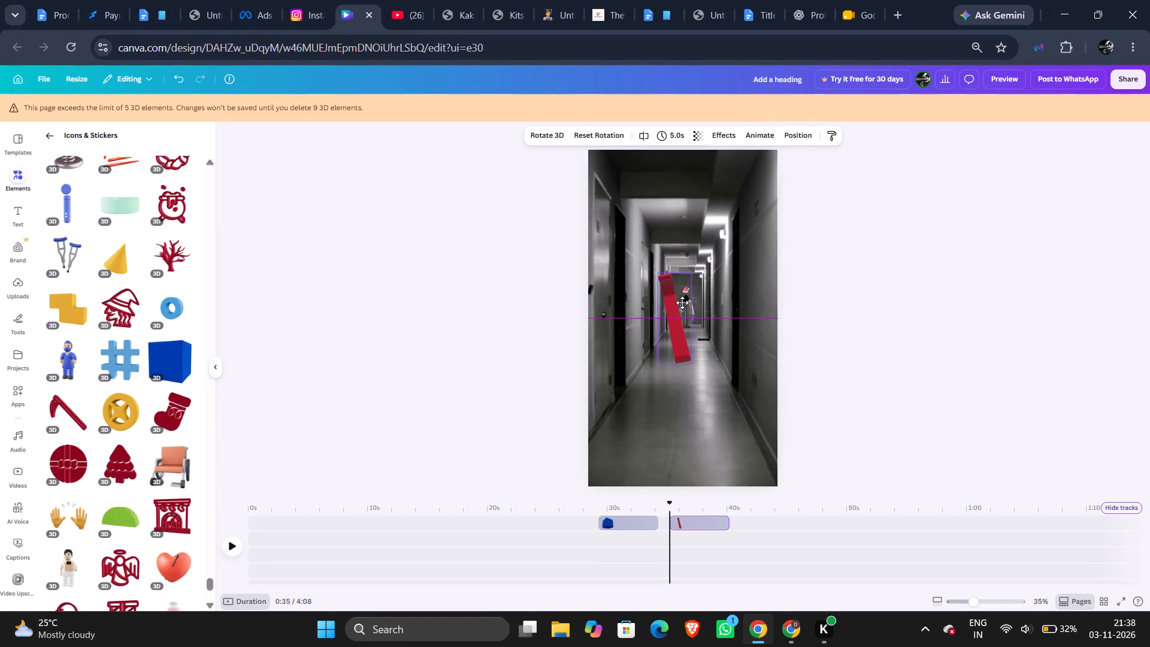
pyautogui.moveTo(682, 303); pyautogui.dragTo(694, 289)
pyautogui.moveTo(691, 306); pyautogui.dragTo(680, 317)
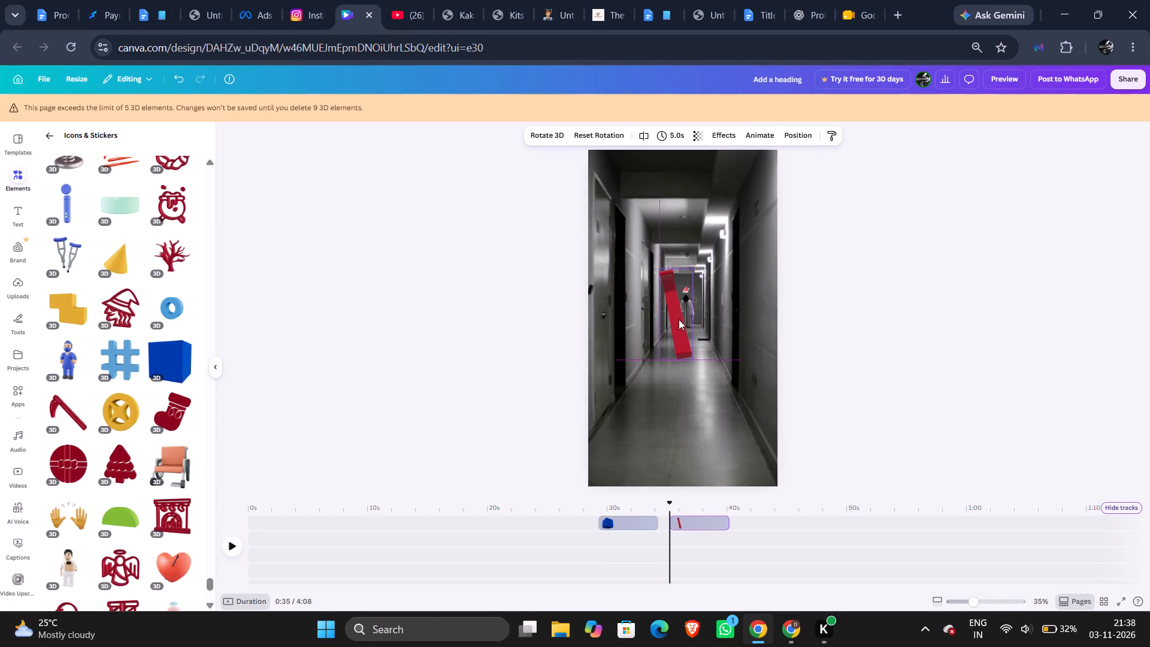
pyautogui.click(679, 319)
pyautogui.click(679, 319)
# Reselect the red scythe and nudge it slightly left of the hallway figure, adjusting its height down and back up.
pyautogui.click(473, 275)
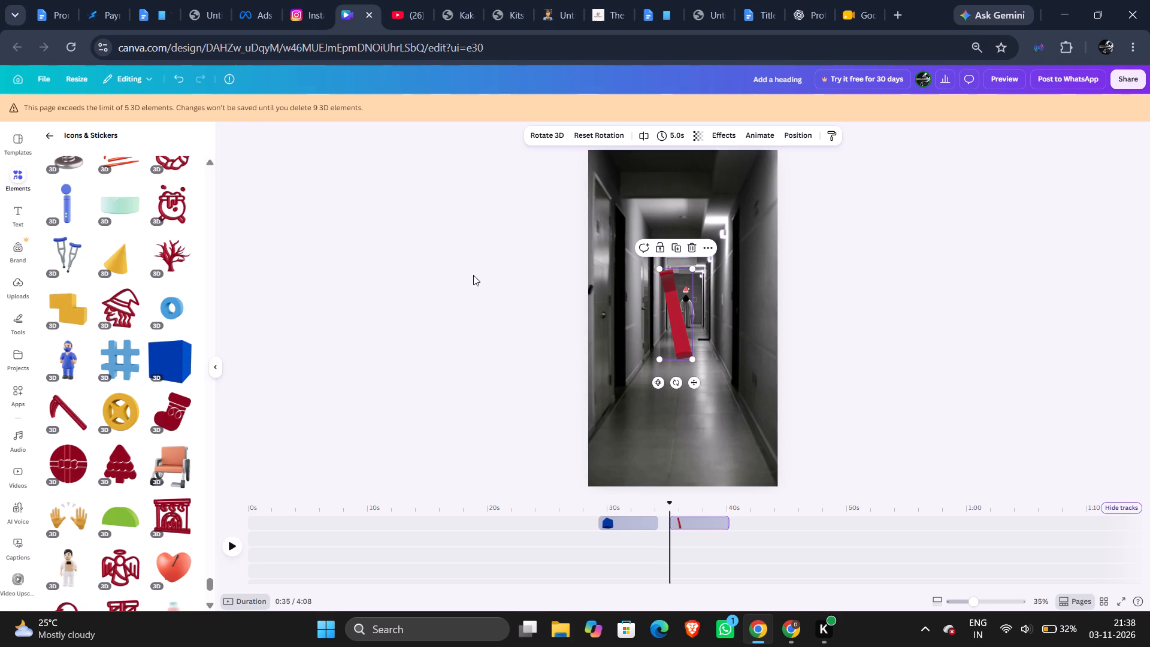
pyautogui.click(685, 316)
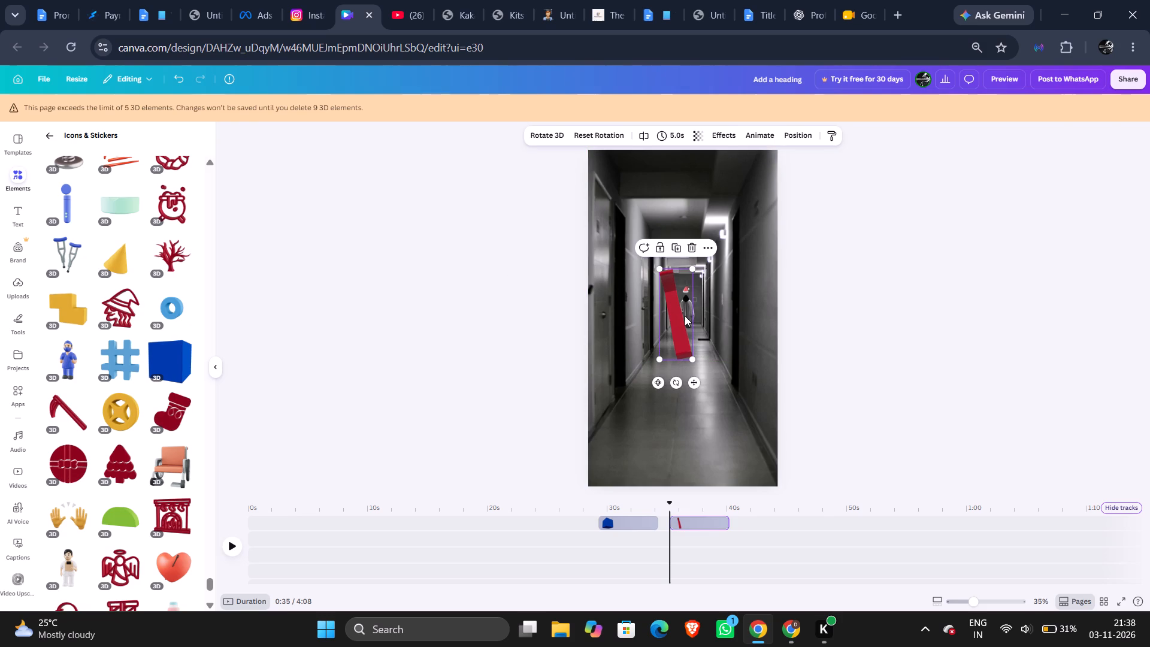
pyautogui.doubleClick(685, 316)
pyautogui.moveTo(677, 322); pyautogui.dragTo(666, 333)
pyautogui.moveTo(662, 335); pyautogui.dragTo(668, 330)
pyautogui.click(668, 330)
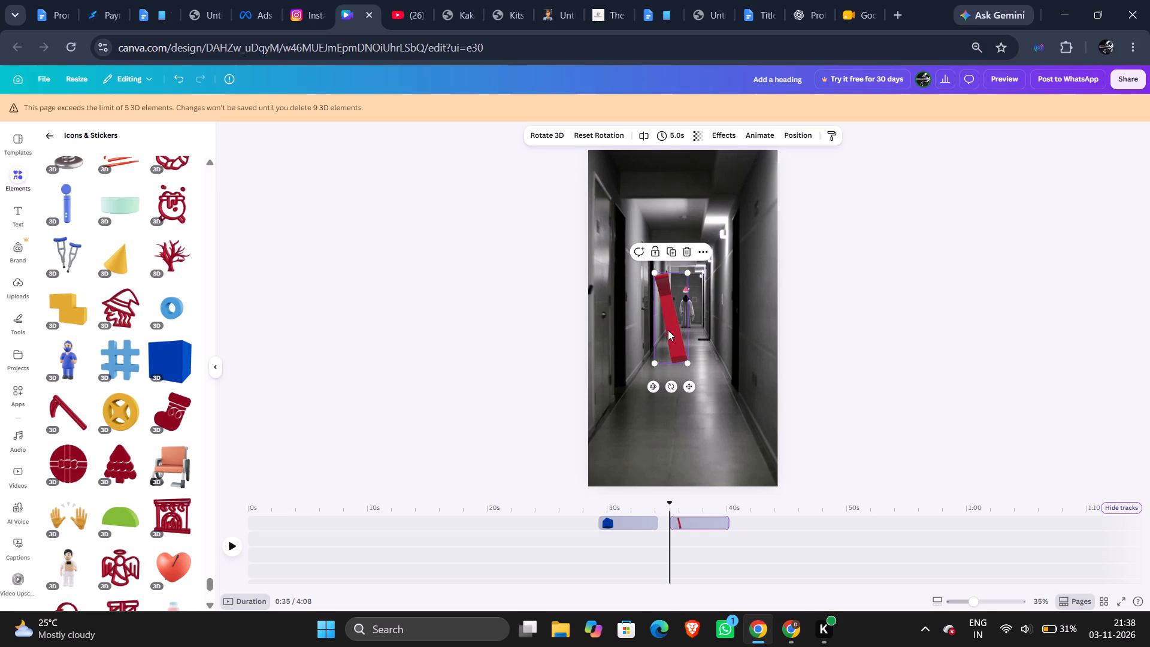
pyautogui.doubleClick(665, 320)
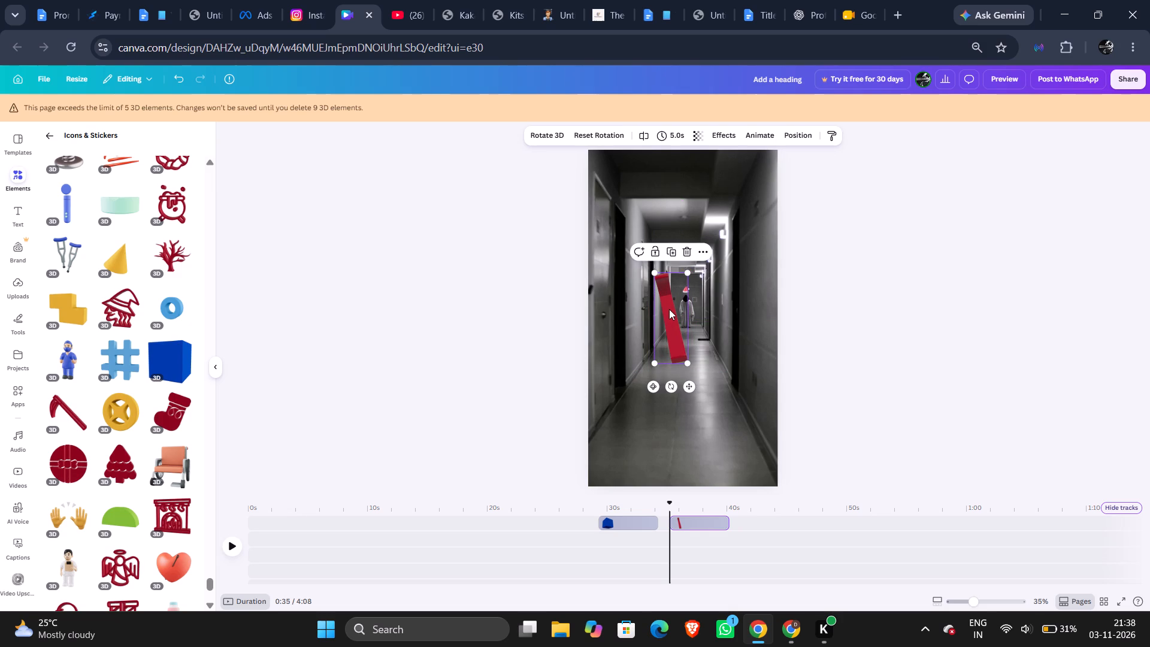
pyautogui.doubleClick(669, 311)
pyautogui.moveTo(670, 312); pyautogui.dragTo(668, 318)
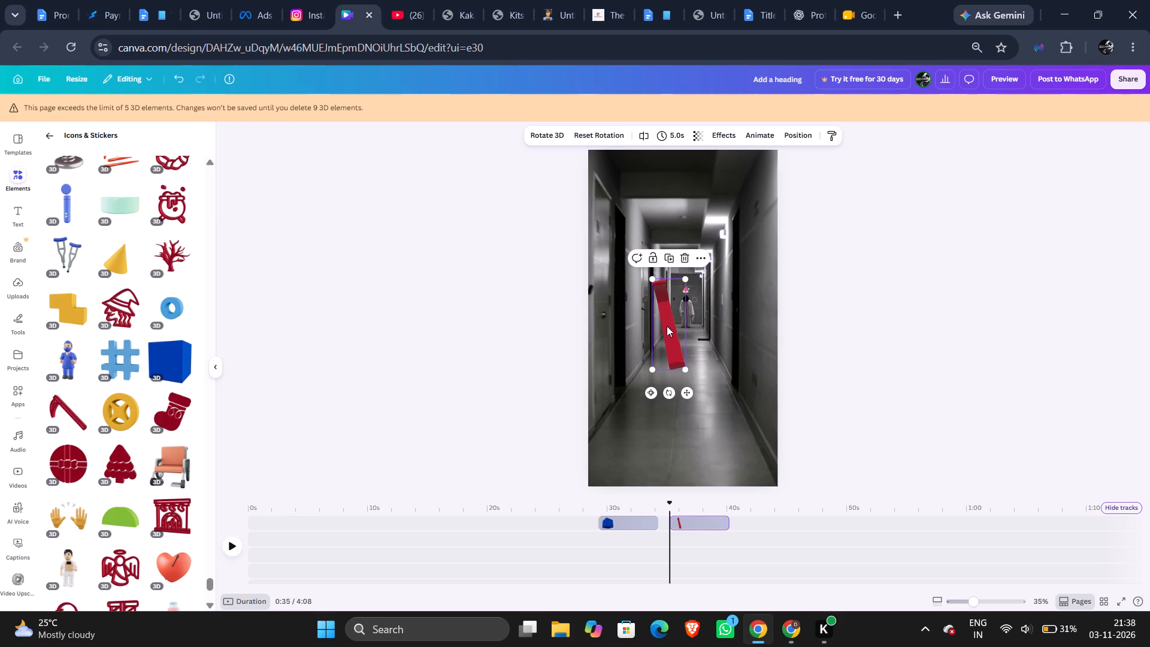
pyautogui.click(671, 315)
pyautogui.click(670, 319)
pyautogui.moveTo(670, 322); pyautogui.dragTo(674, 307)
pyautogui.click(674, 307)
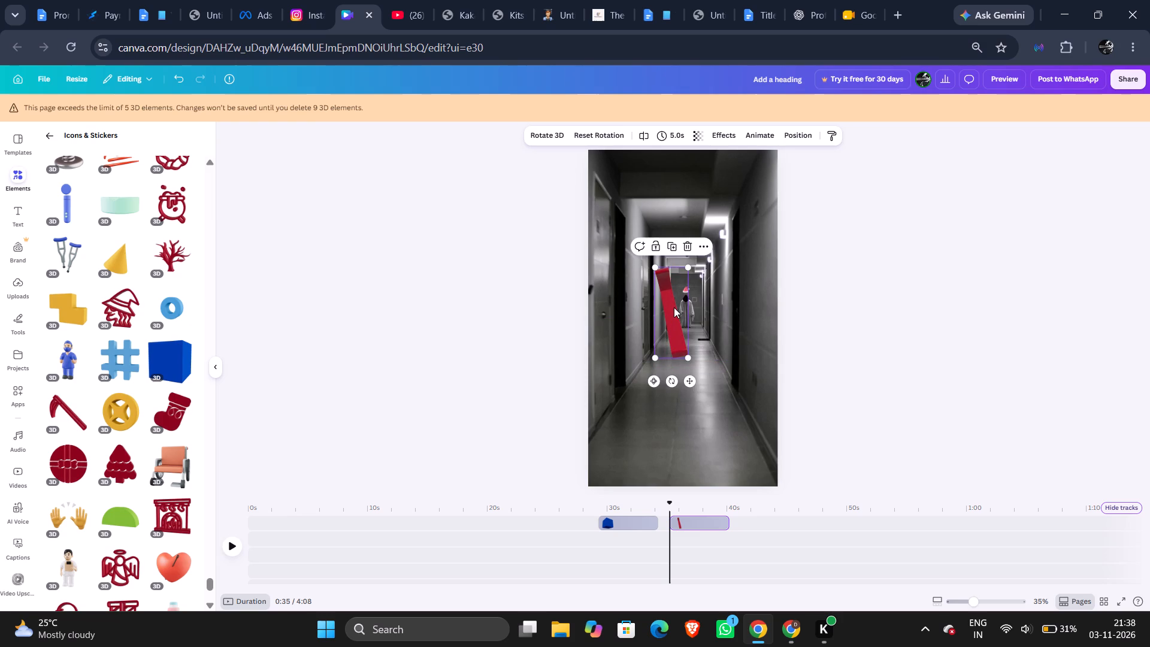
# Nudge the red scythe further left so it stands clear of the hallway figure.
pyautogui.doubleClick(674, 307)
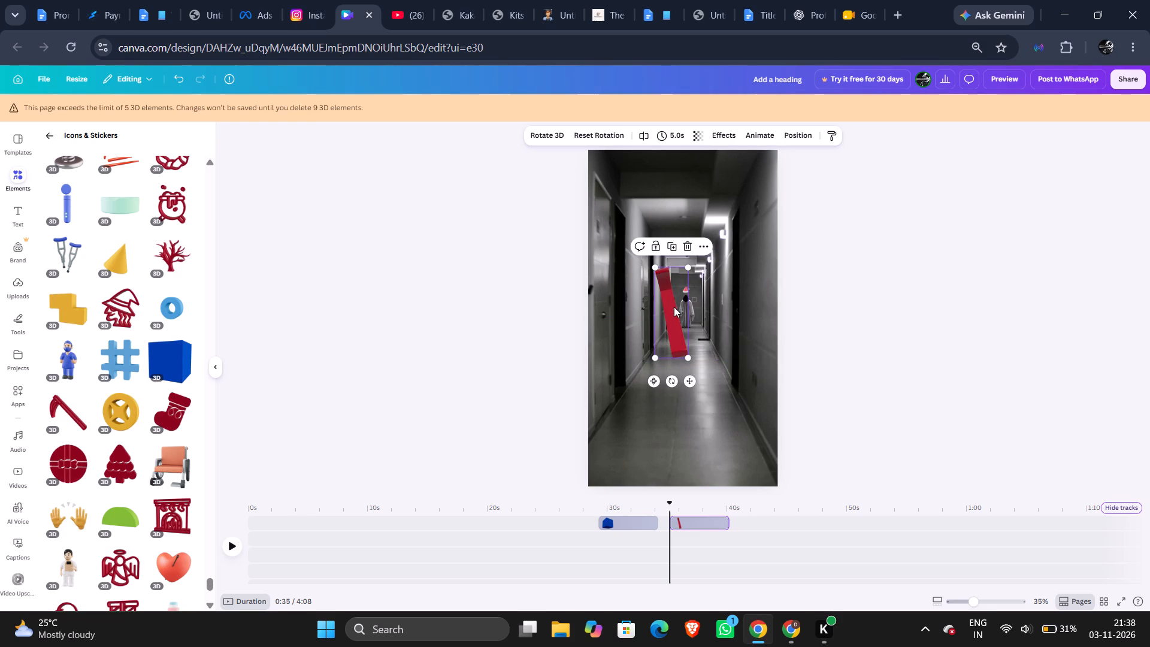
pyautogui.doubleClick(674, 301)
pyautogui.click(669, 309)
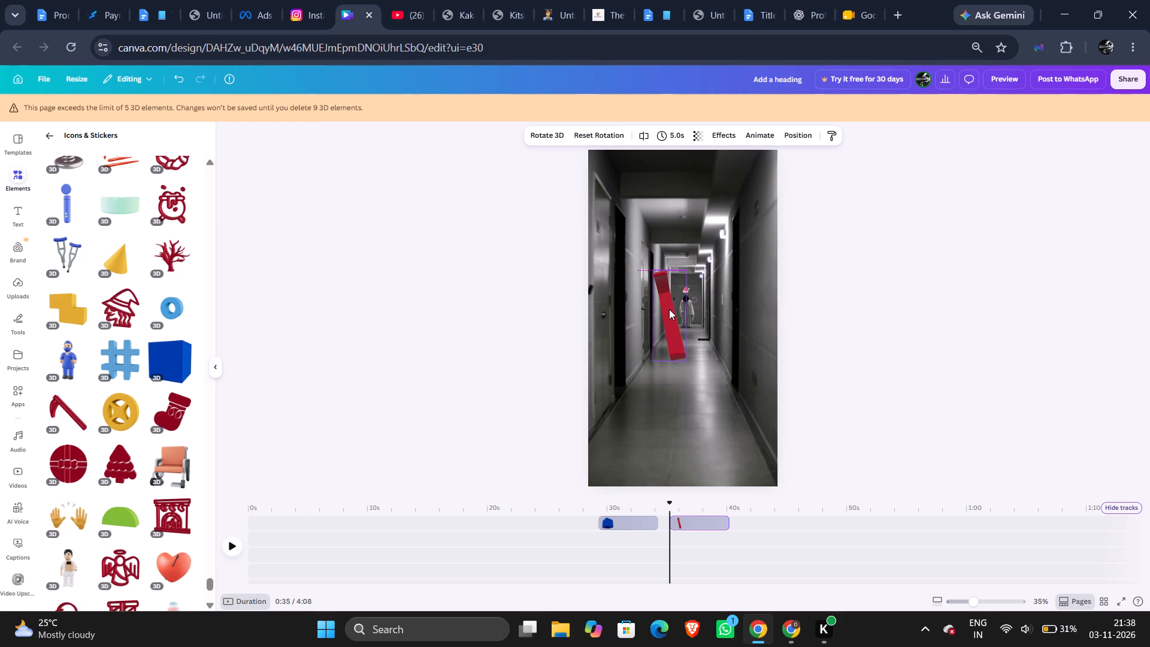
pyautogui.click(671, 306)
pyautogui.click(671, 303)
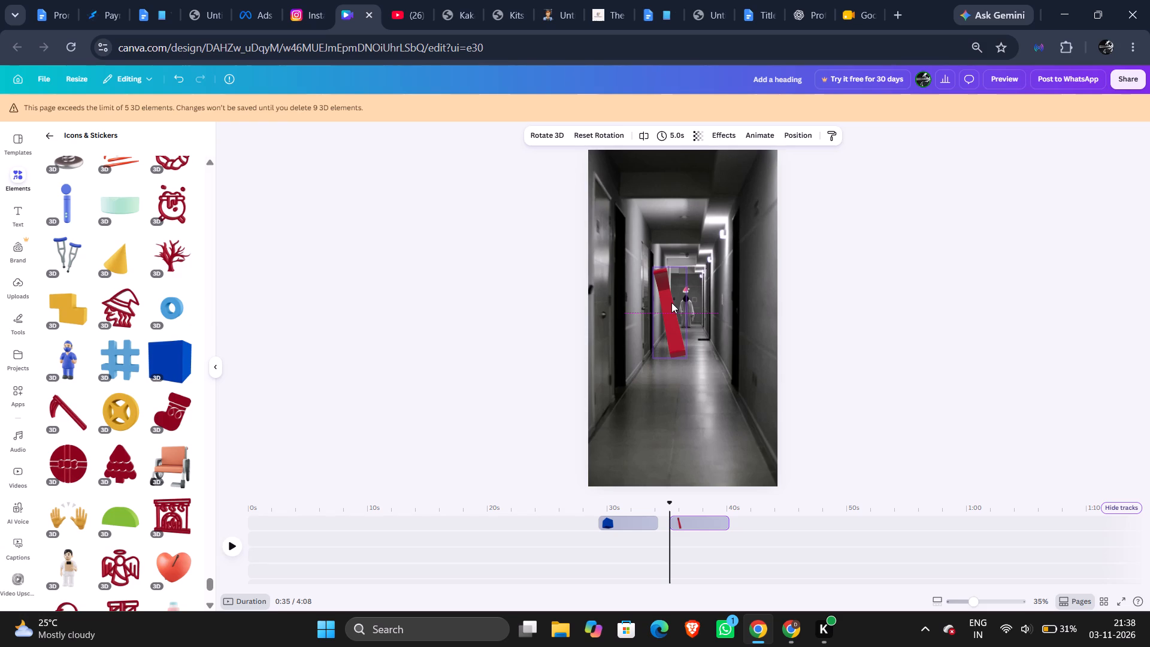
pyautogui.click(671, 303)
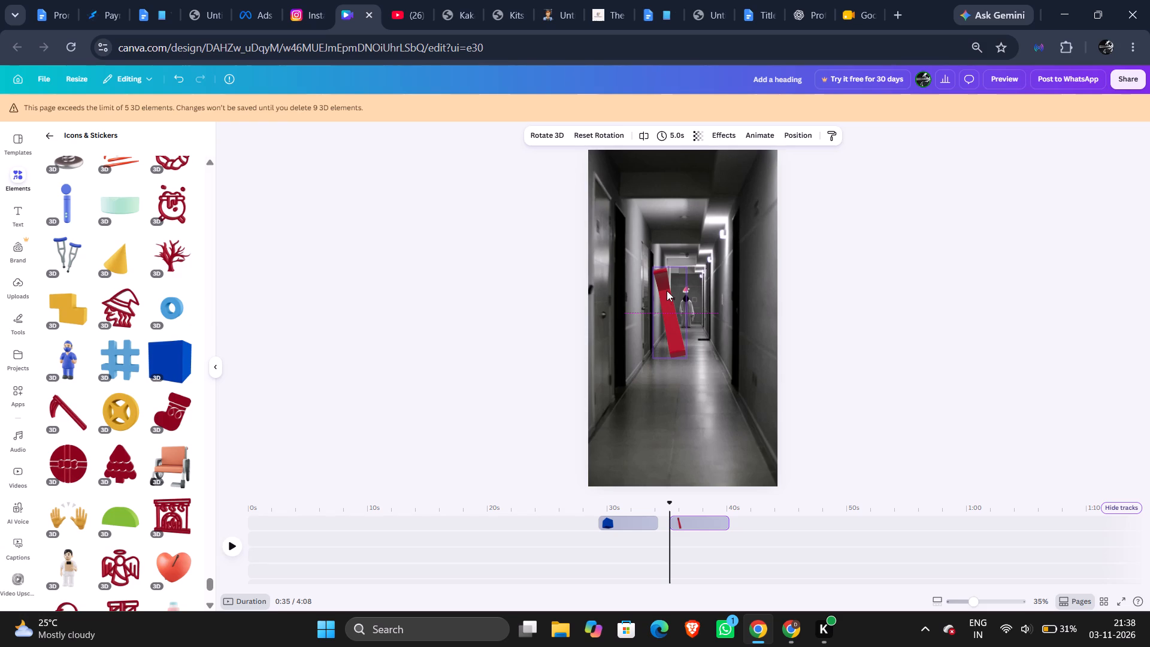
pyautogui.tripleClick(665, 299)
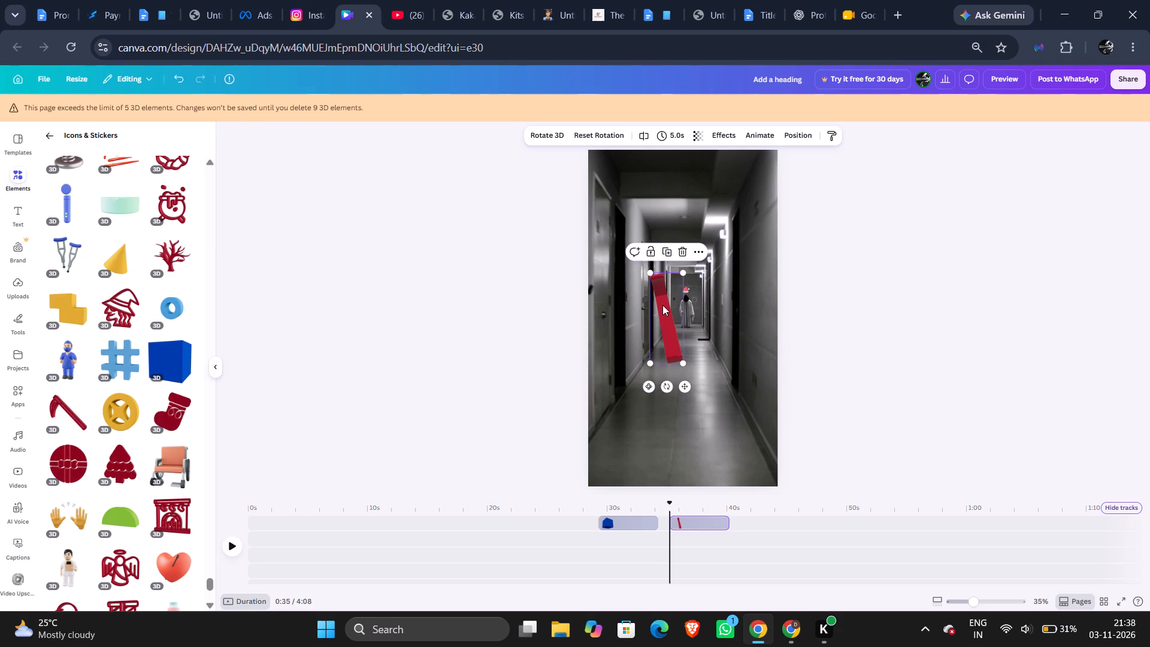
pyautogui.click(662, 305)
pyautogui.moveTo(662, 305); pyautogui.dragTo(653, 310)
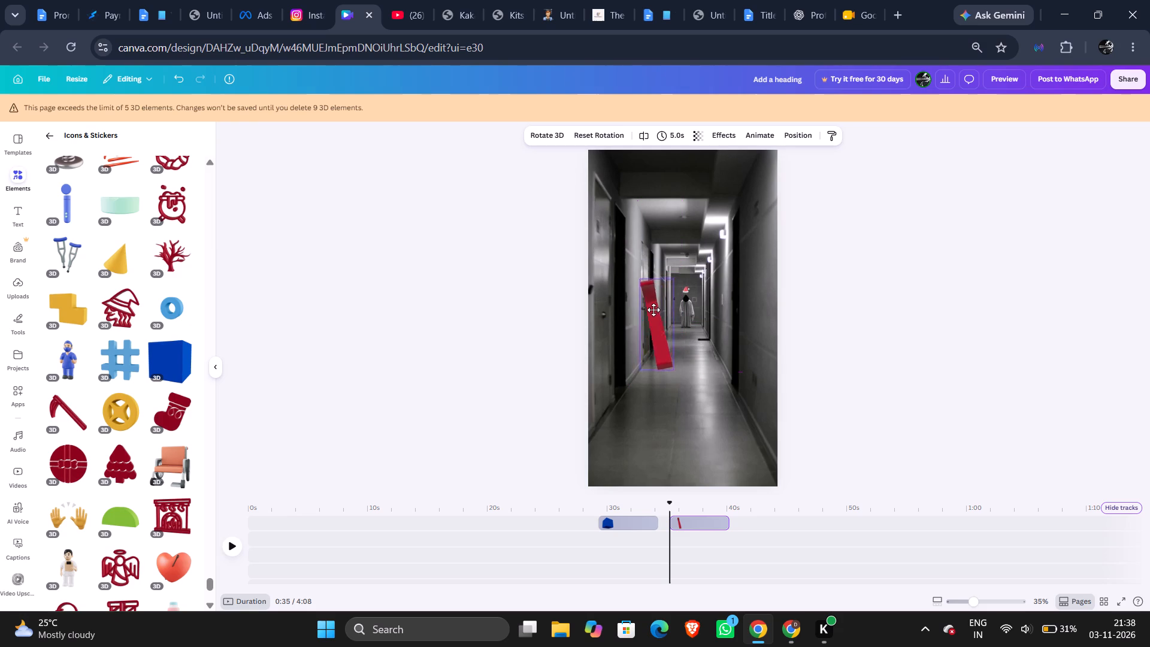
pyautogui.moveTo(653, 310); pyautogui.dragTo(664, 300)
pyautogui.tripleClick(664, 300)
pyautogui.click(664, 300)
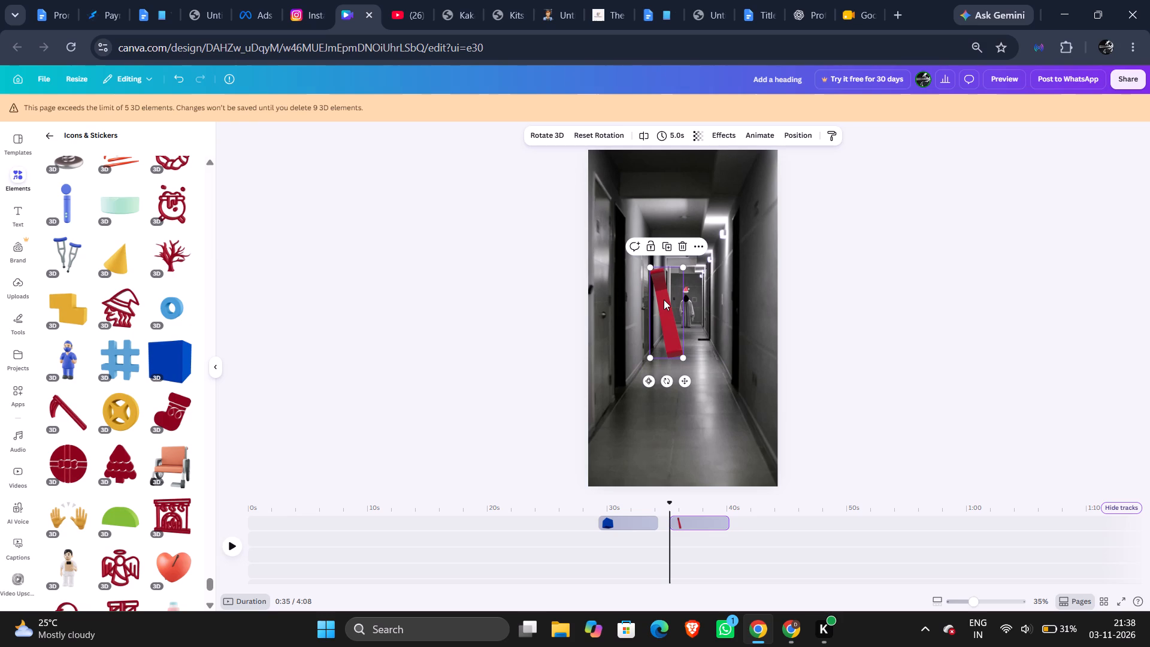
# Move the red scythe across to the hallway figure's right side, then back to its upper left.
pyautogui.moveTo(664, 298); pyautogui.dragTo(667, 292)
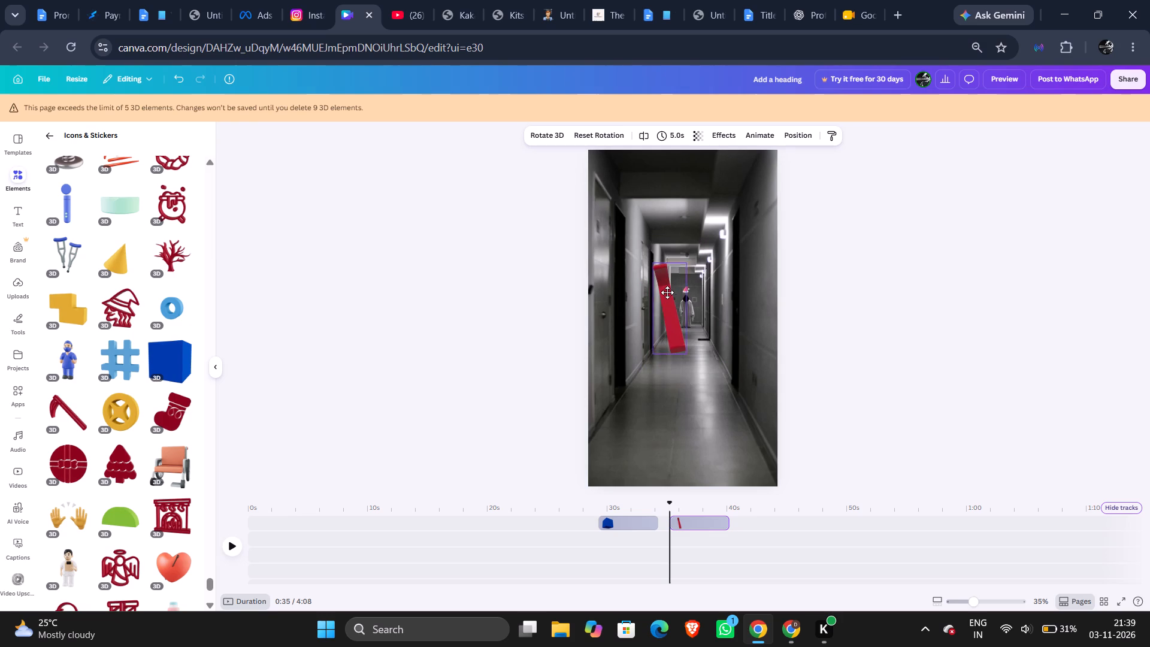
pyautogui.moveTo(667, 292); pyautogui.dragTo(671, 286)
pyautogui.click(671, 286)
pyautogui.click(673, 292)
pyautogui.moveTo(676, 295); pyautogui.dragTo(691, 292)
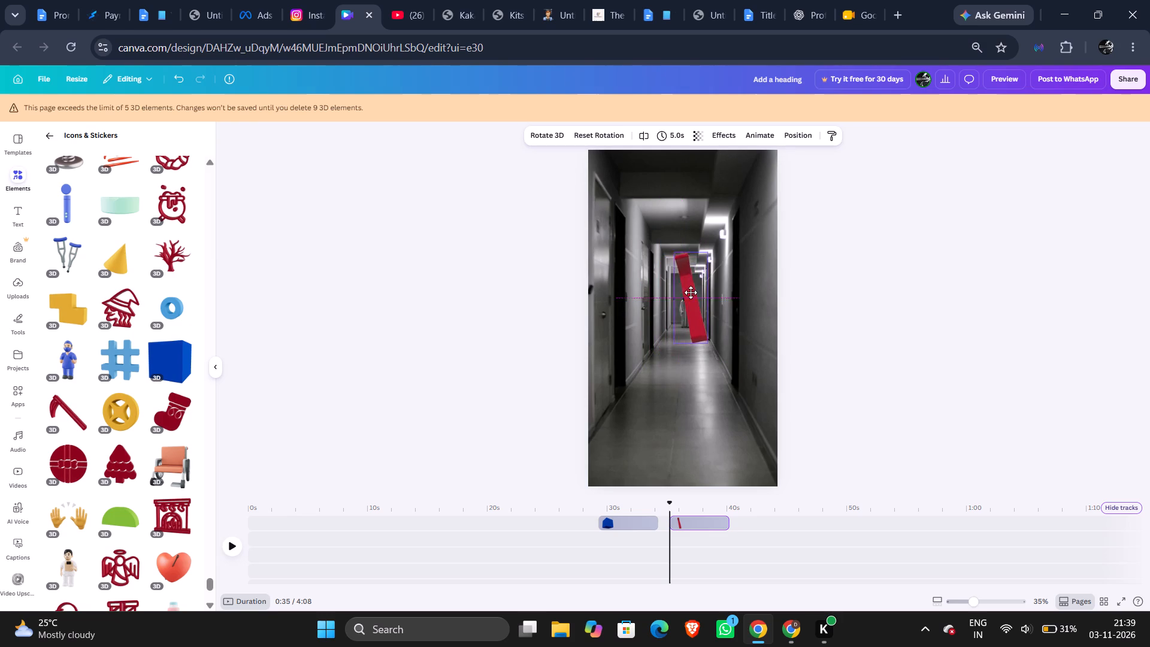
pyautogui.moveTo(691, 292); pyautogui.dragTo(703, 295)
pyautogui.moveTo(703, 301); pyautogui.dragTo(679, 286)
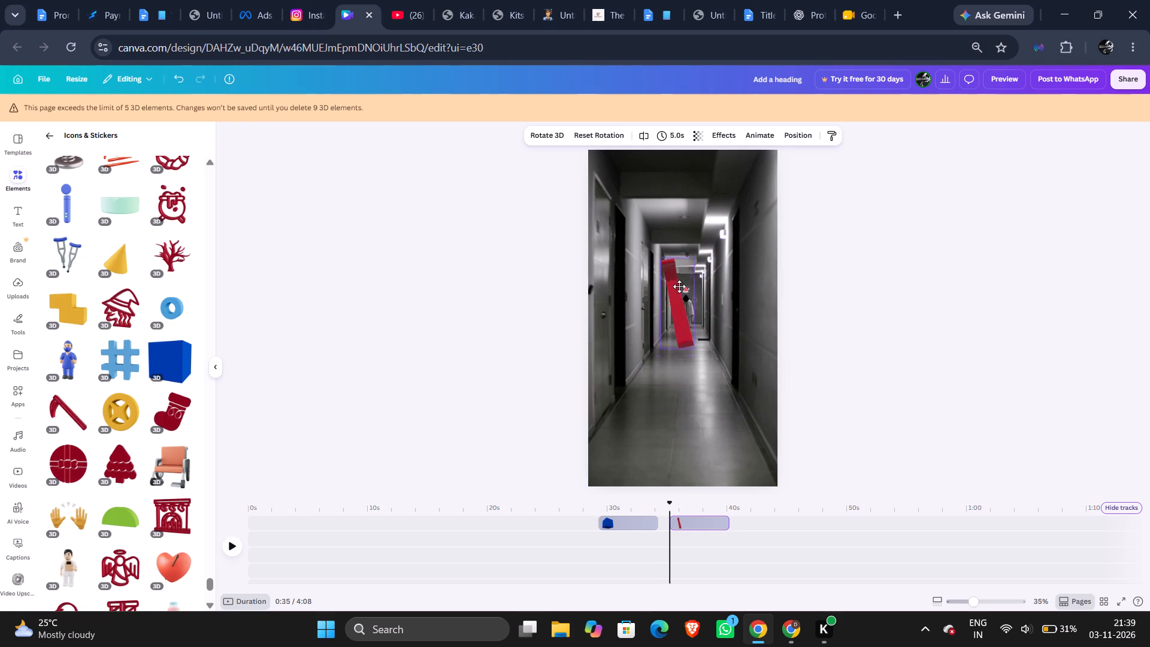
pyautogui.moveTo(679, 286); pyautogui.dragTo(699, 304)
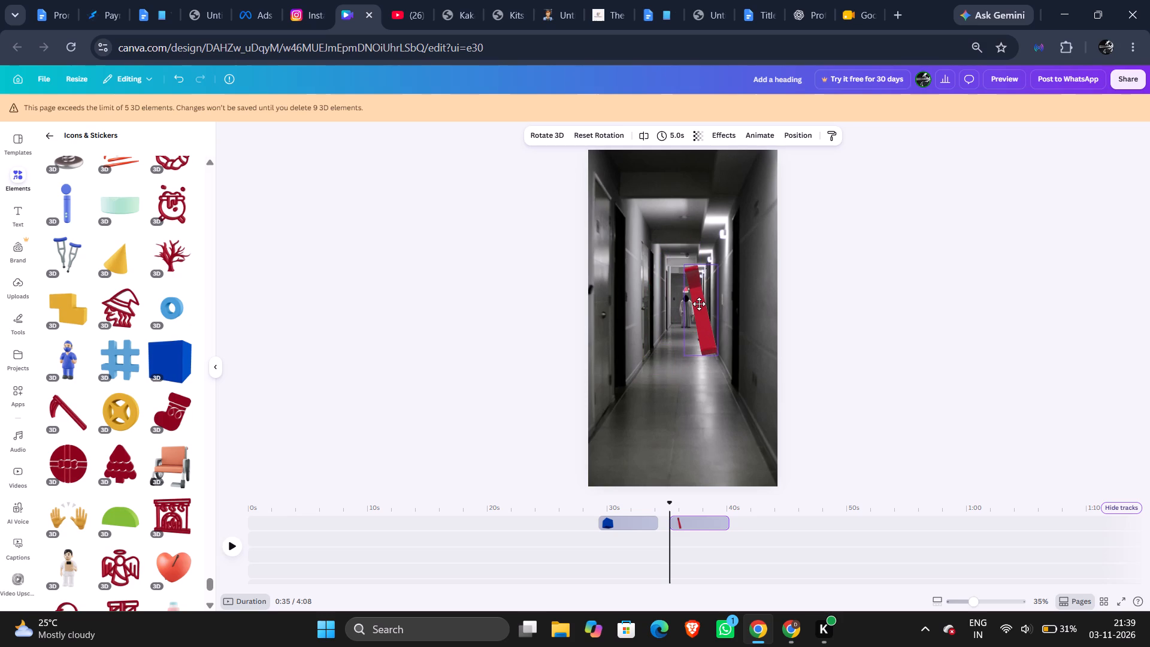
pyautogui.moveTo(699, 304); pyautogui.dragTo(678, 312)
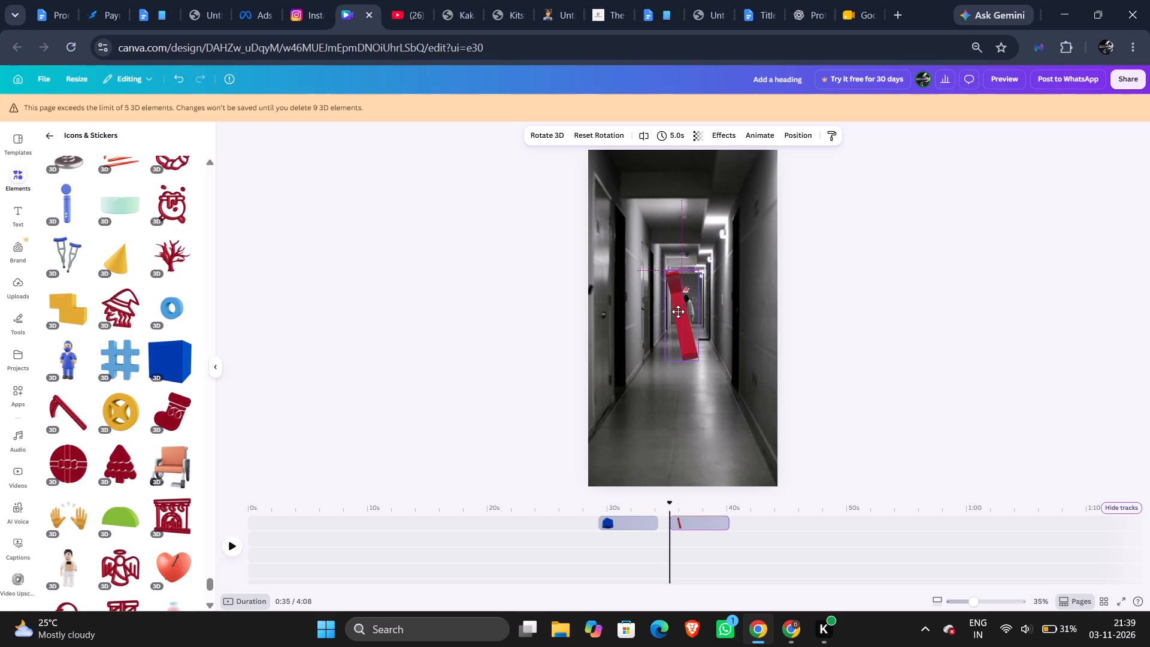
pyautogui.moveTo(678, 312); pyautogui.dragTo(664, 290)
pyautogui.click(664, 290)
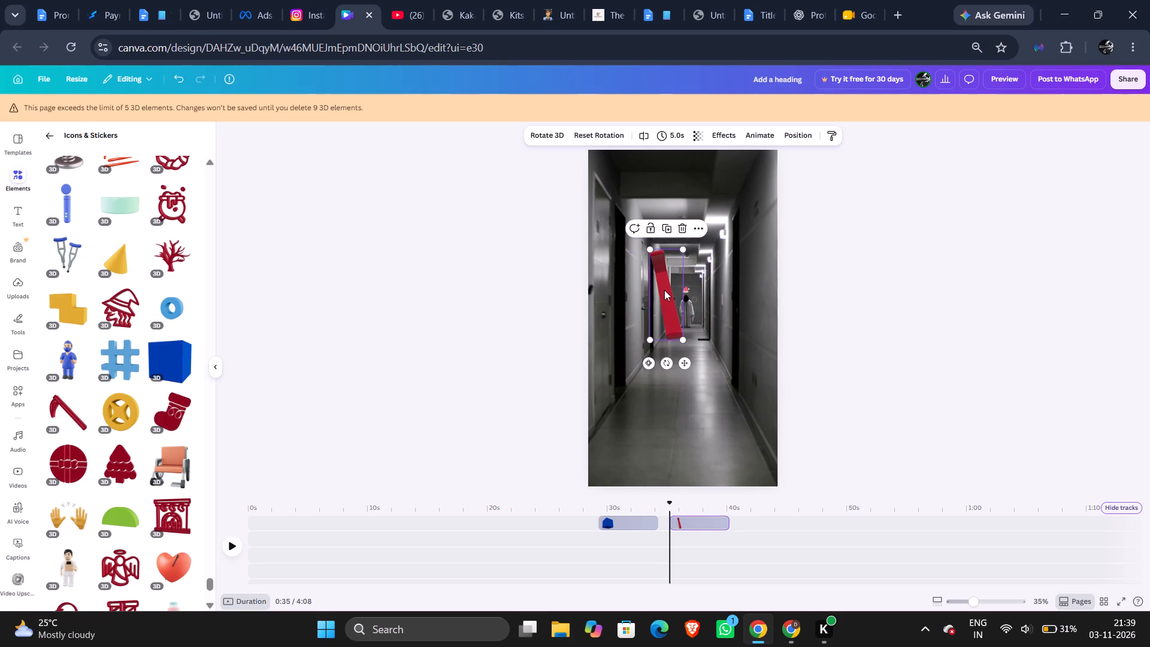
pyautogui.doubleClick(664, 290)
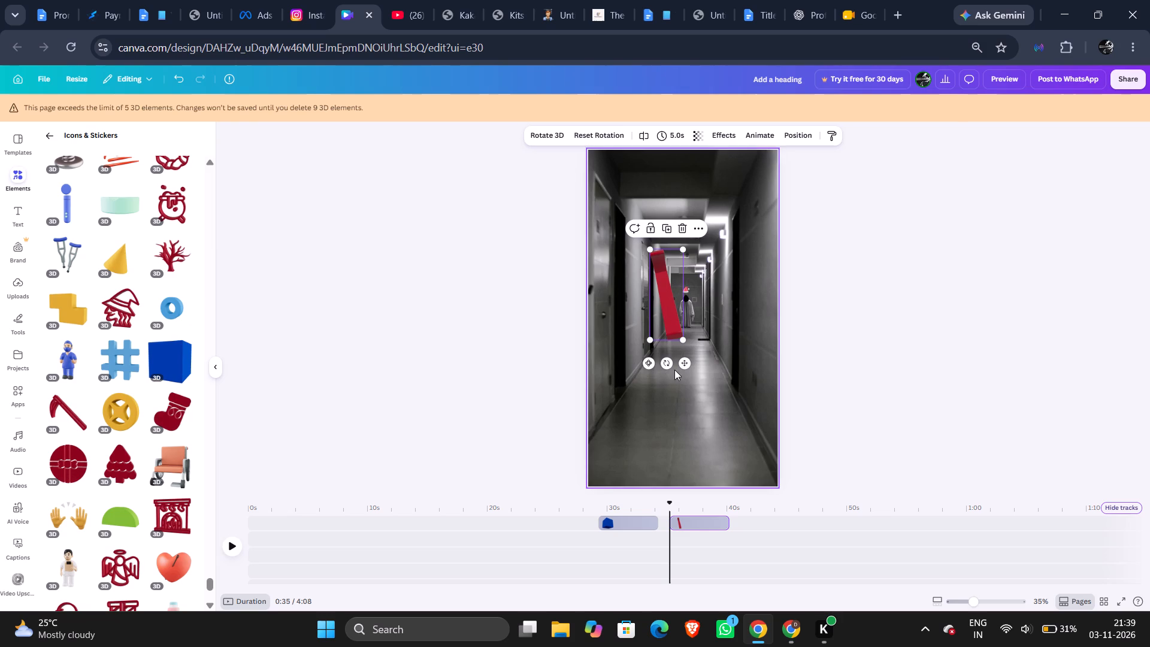
# Enlarge the red scythe proportionally to about one and a half times its size.
pyautogui.doubleClick(682, 338)
pyautogui.moveTo(682, 338); pyautogui.dragTo(703, 448)
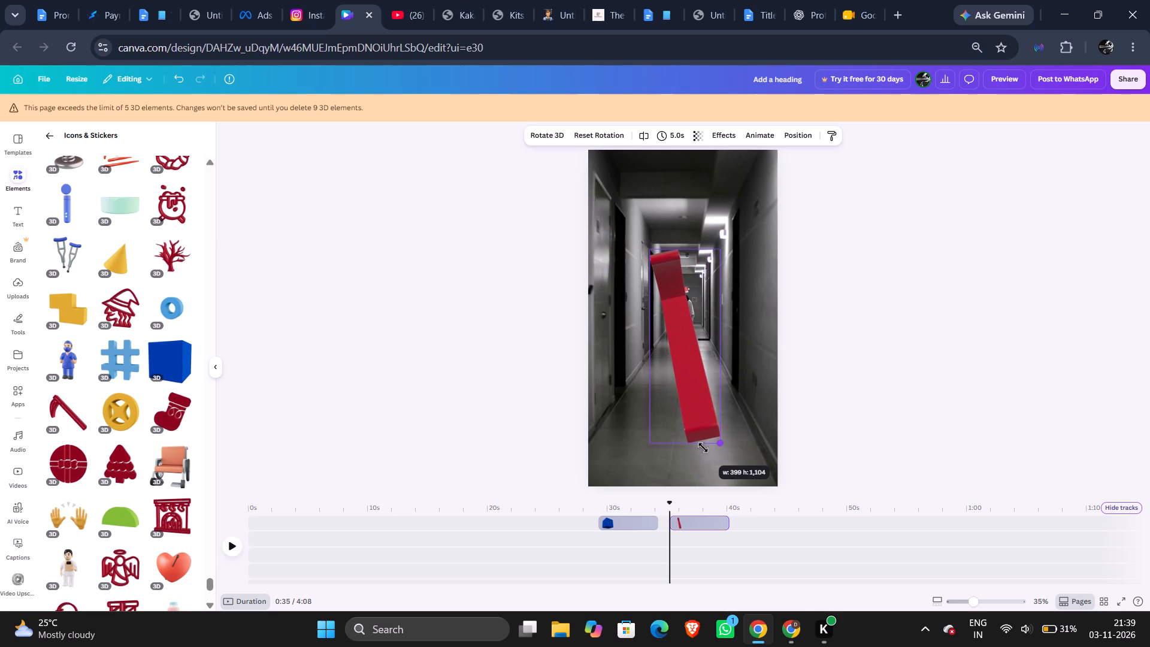
pyautogui.moveTo(703, 448); pyautogui.dragTo(701, 391)
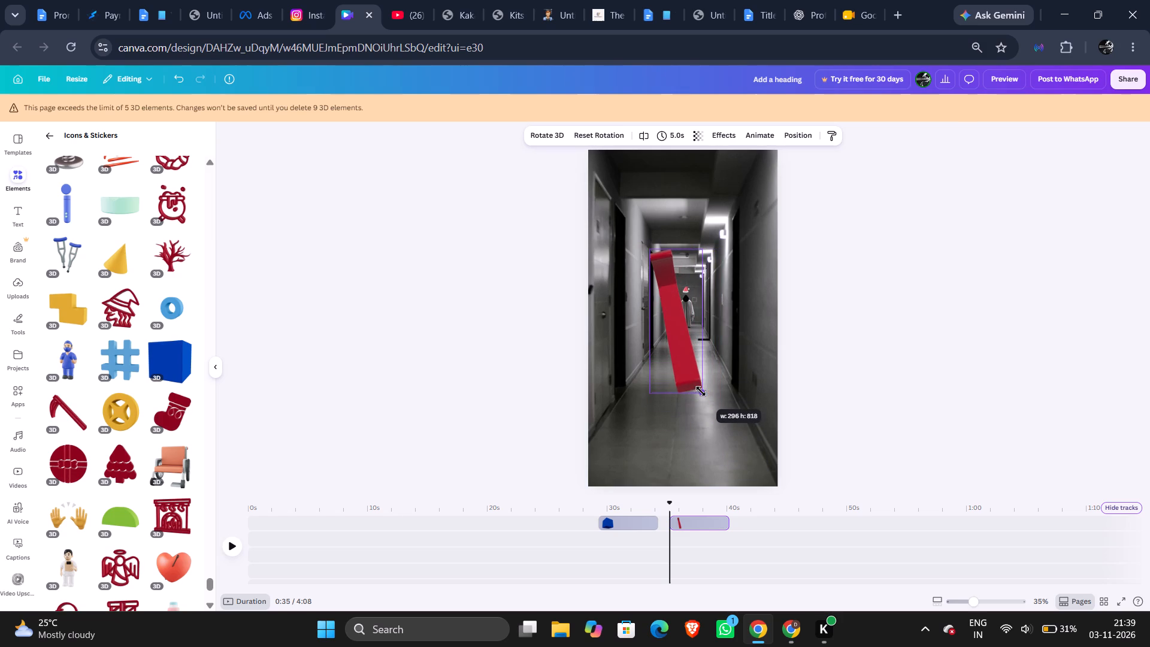
pyautogui.moveTo(701, 391); pyautogui.dragTo(699, 384)
# Move the enlarged scythe up and left, clear of the hallway figure and beside the corridor's left wall.
pyautogui.click(556, 317)
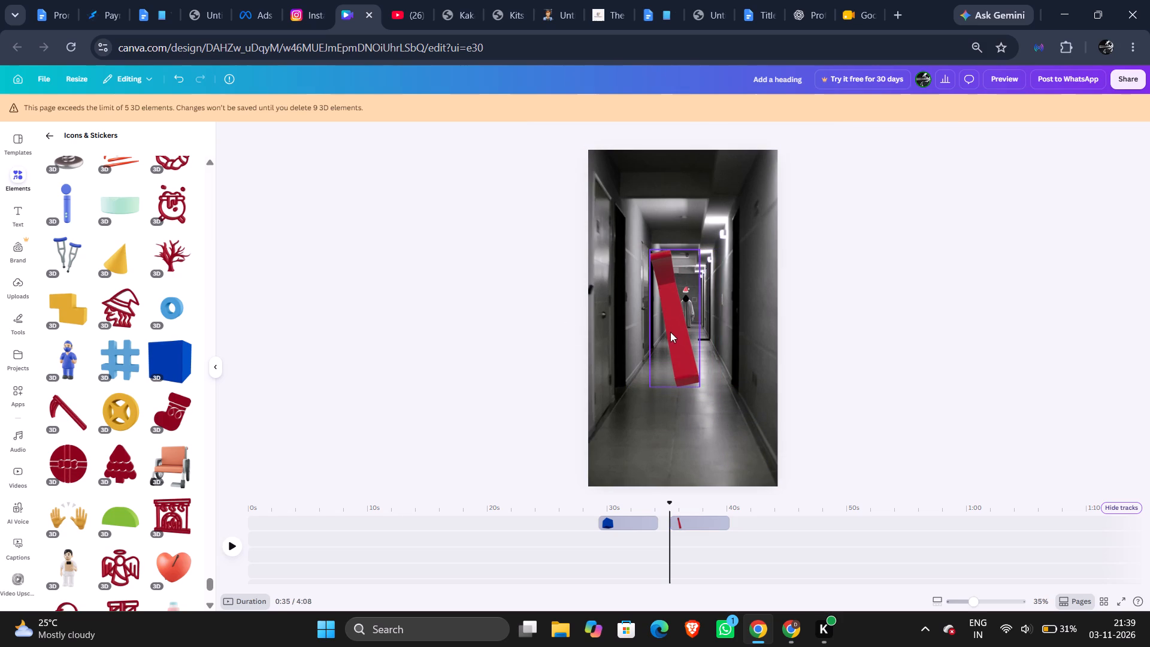
pyautogui.click(672, 331)
pyautogui.click(676, 332)
pyautogui.click(646, 315)
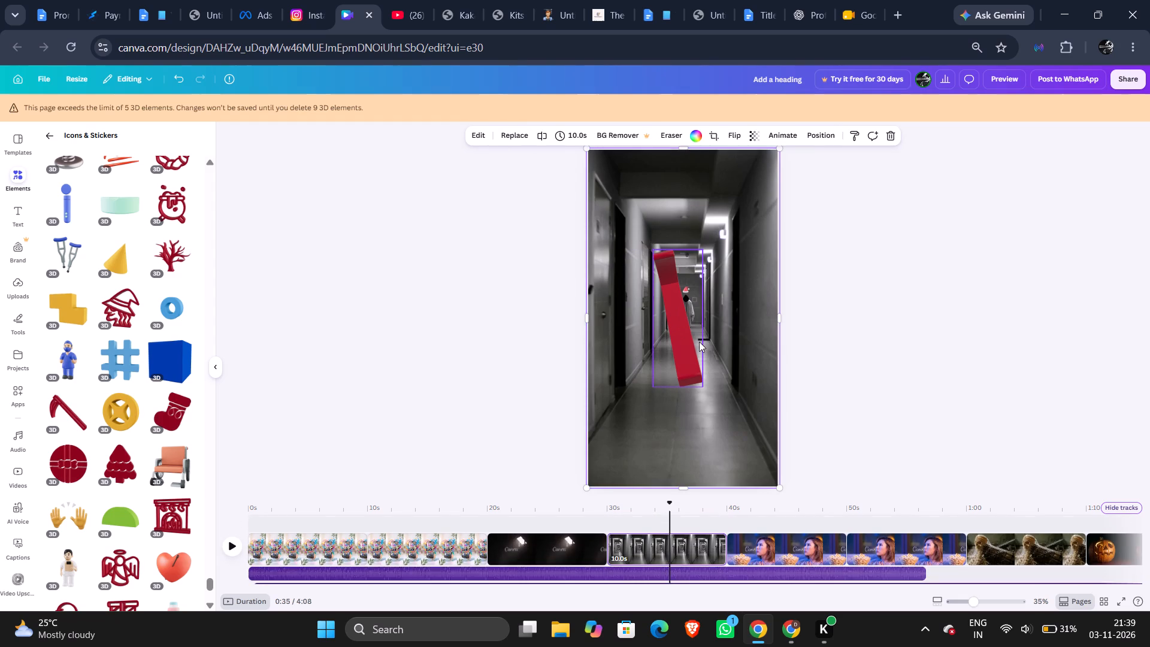
pyautogui.click(691, 332)
pyautogui.moveTo(690, 332); pyautogui.dragTo(668, 310)
pyautogui.click(668, 310)
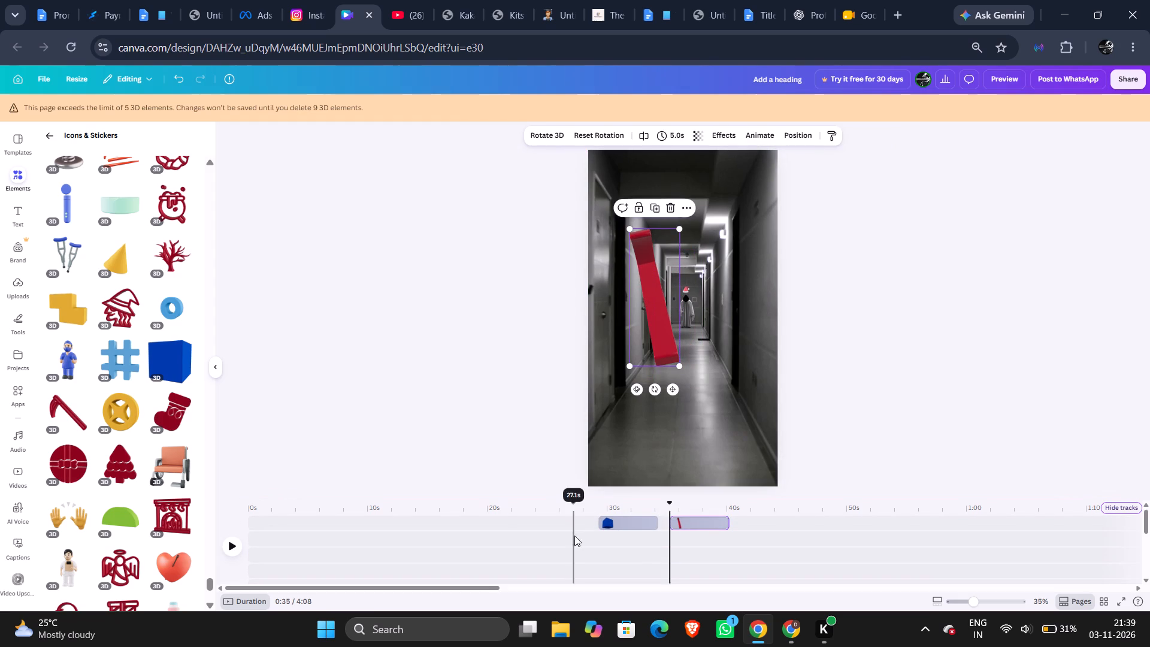
# Reposition the popcorn clip at 0:40–0:50 within its crop frame so the woman's face is inside the vertical page.
pyautogui.scroll(-3, 550, 586)
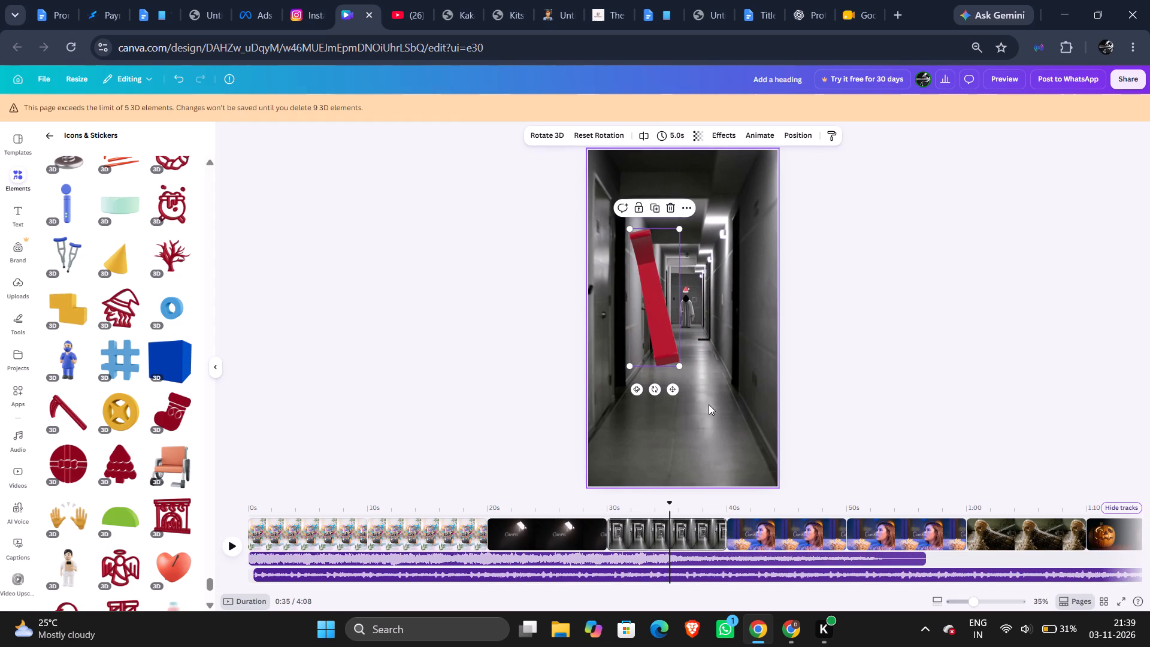
pyautogui.scroll(-1, 745, 362)
pyautogui.click(819, 537)
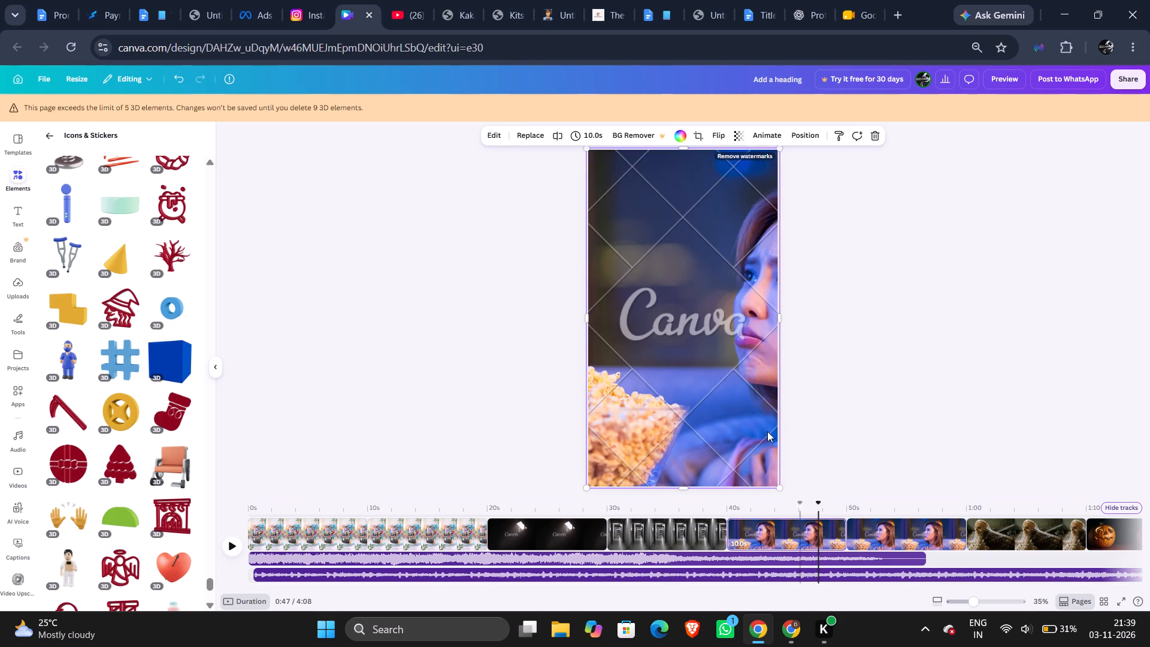
pyautogui.doubleClick(734, 381)
pyautogui.moveTo(694, 378); pyautogui.dragTo(588, 377)
pyautogui.click(588, 377)
pyautogui.click(588, 377)
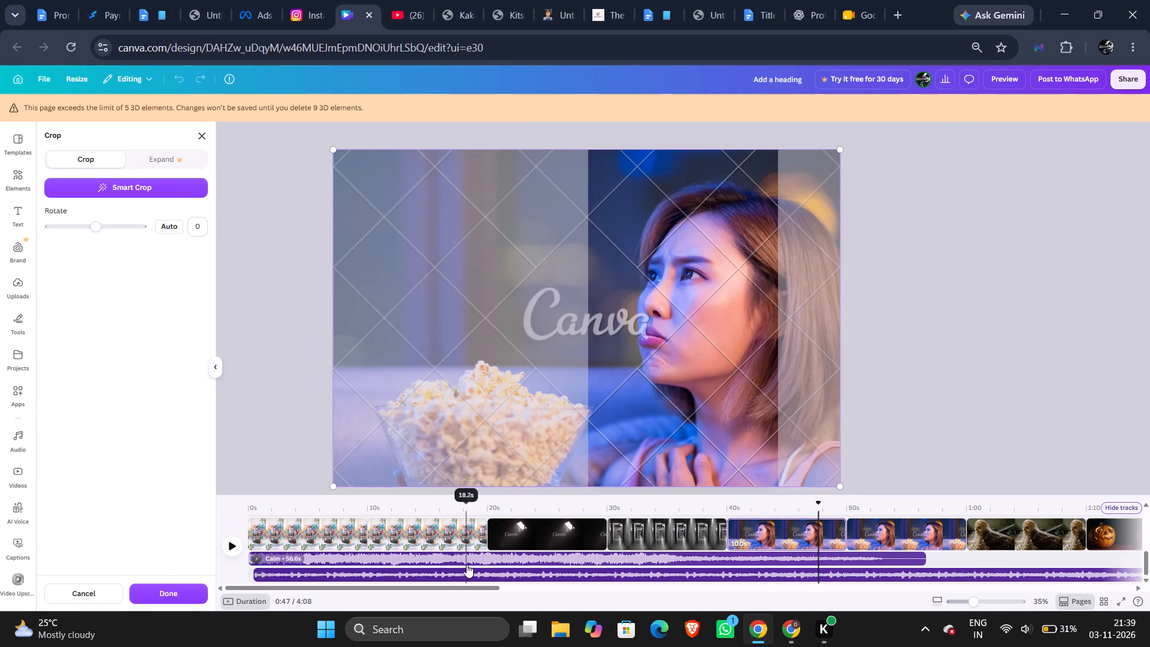
pyautogui.click(664, 317)
pyautogui.moveTo(665, 319); pyautogui.dragTo(682, 326)
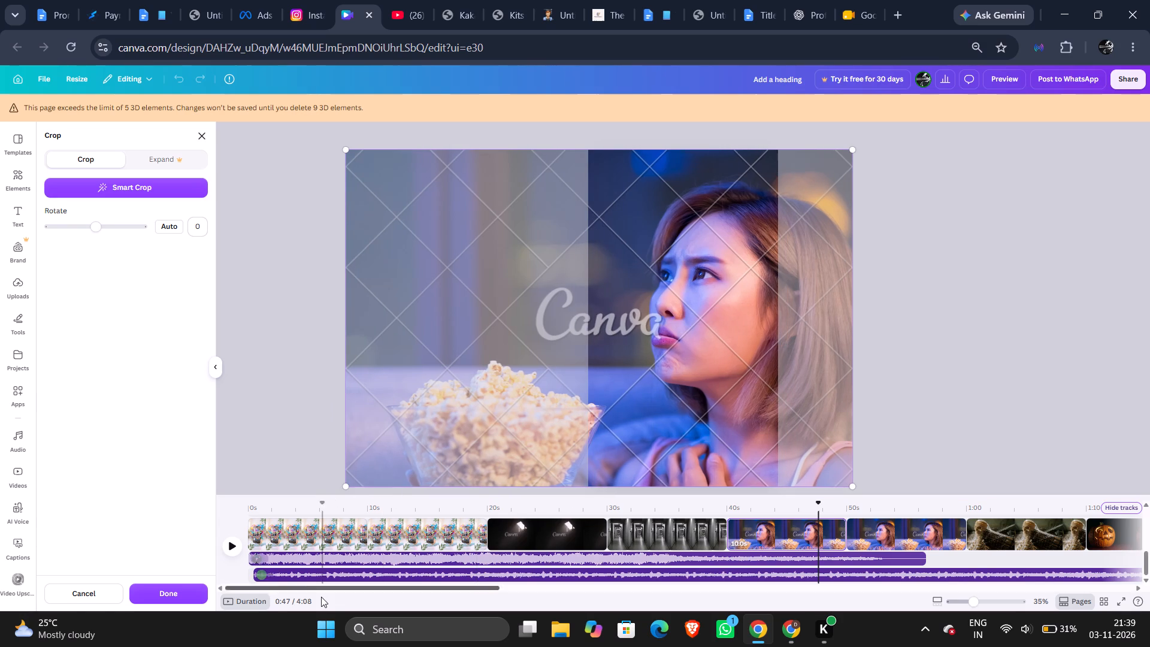
# Play the video from about 0:04 to review the whole edit.
pyautogui.click(307, 583)
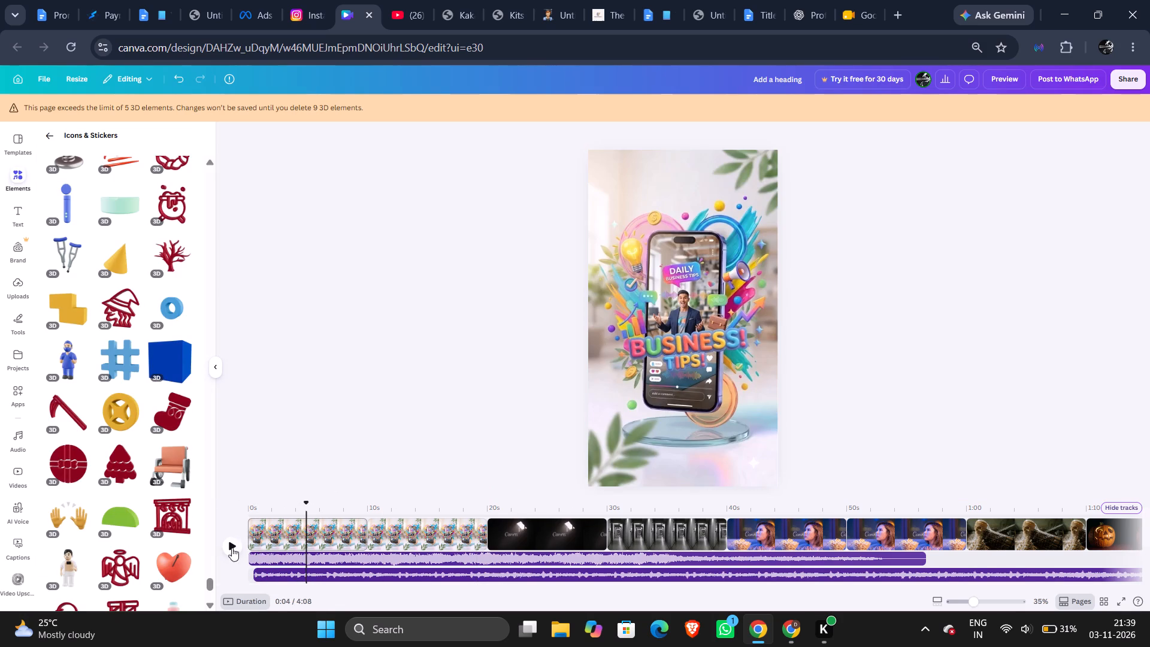
pyautogui.click(234, 551)
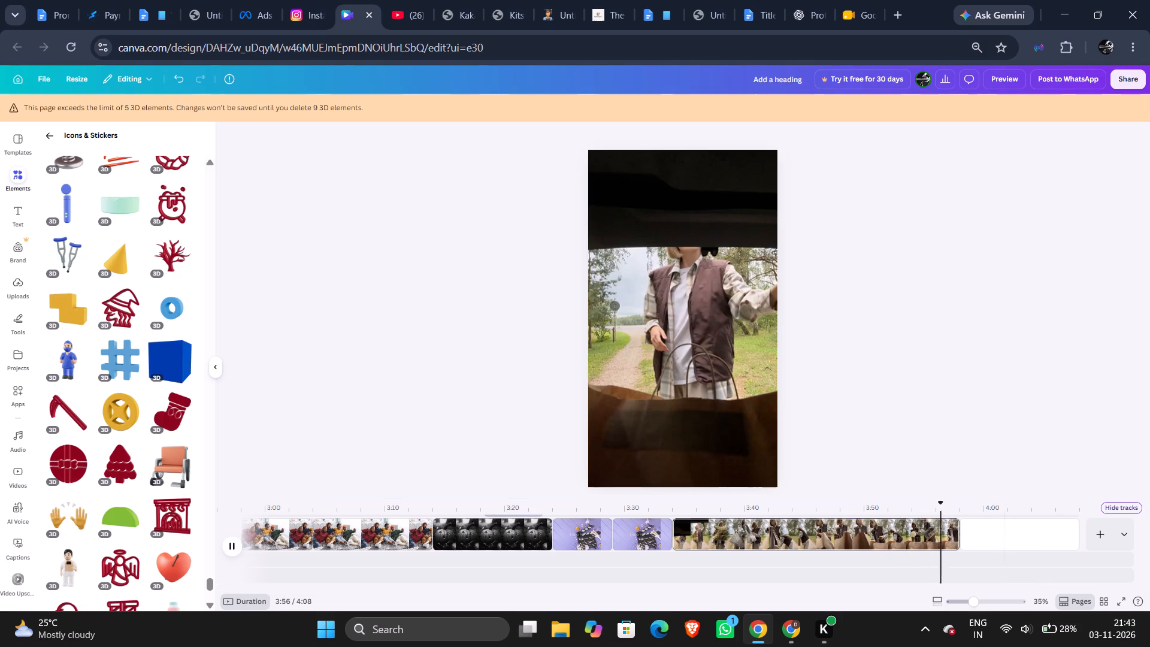
# Add two copies of the yellow spoked-wheel 3D sticker at about 3:00 in the video.
pyautogui.click(277, 535)
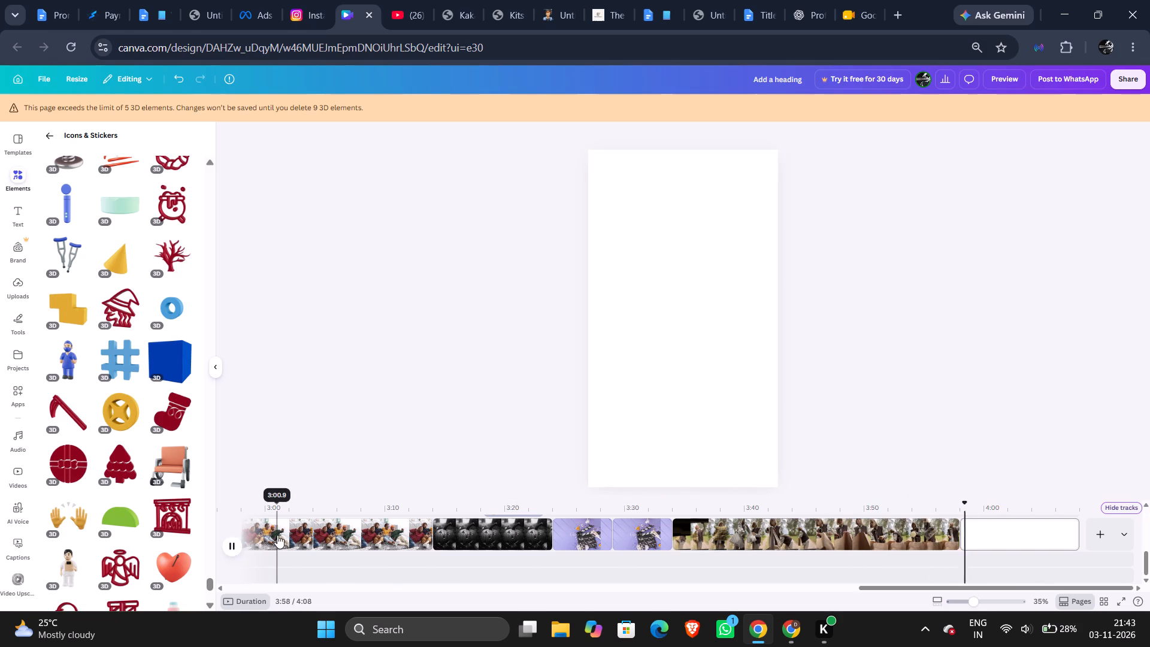
pyautogui.doubleClick(131, 410)
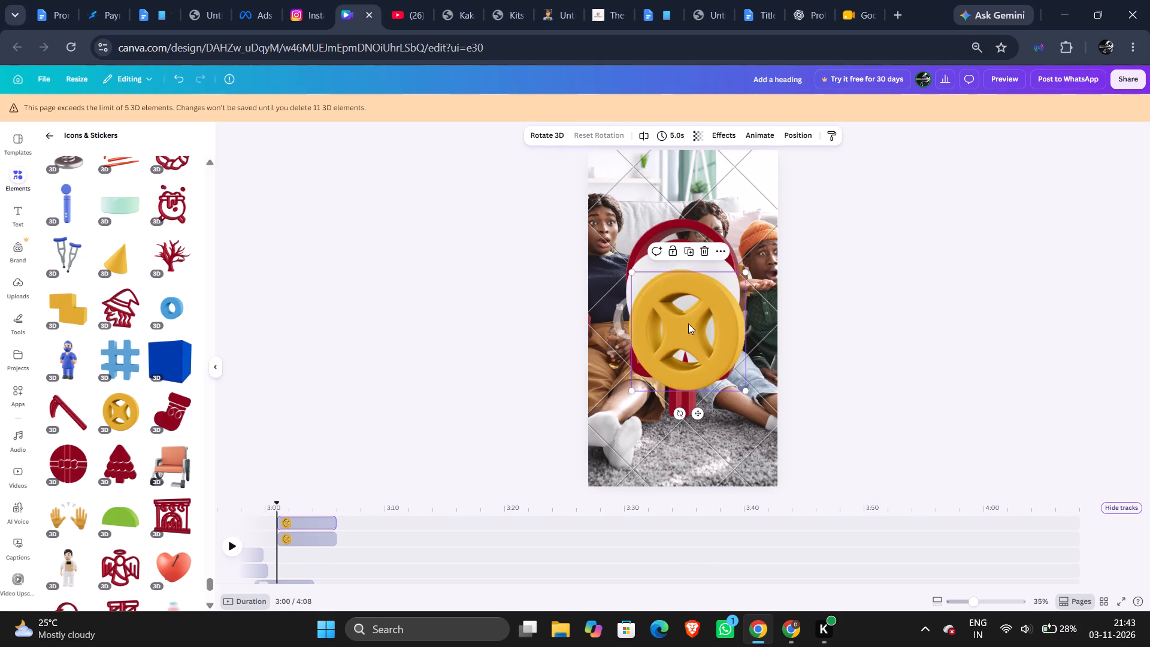
# Shrink the topmost yellow wheel proportionally to less than half its size.
pyautogui.click(688, 321)
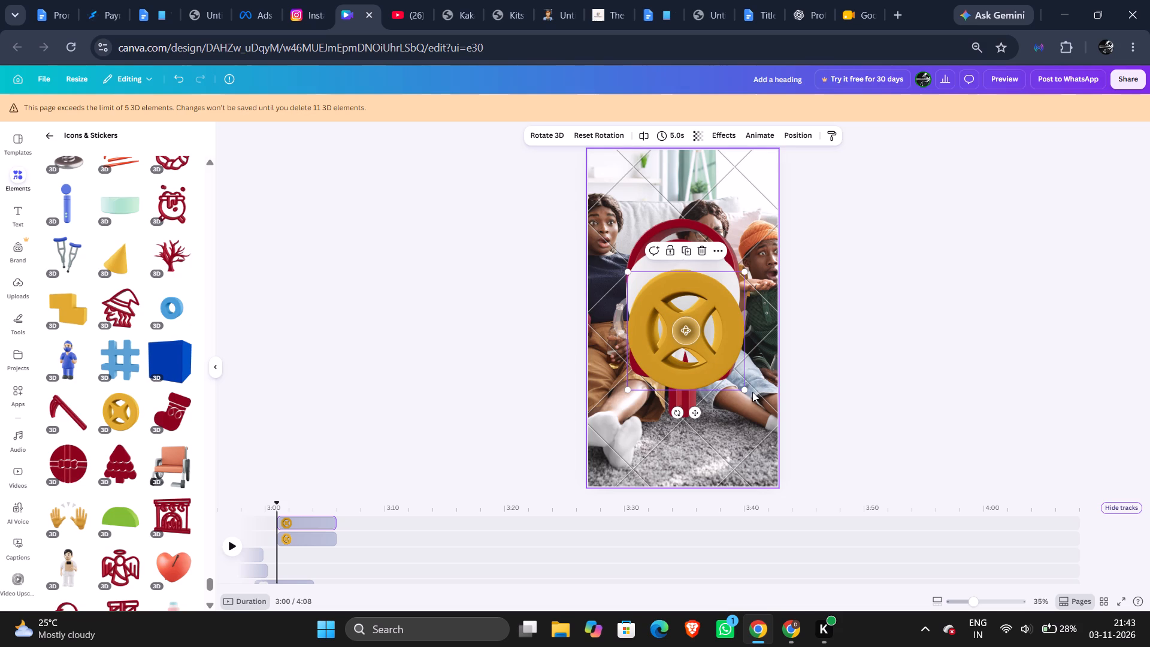
pyautogui.click(741, 391)
pyautogui.moveTo(741, 391); pyautogui.dragTo(734, 380)
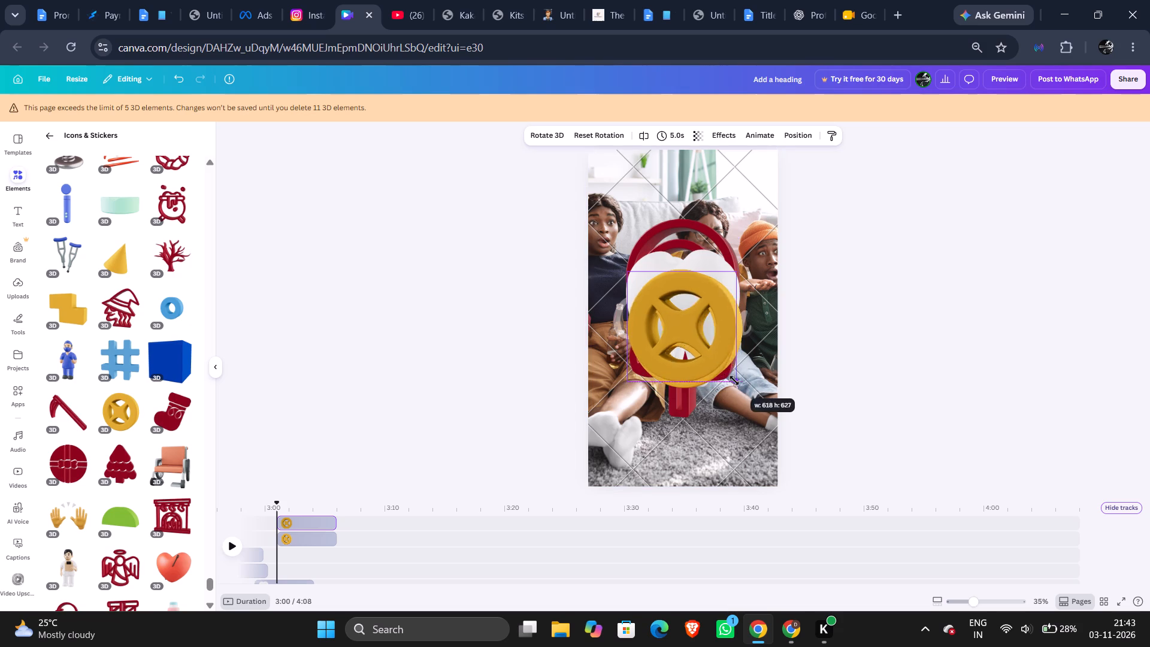
pyautogui.moveTo(734, 380); pyautogui.dragTo(673, 320)
# Delete the large duplicate yellow wheel, the white tooth and the red lollipop stickers from the couch scene.
pyautogui.click(680, 329)
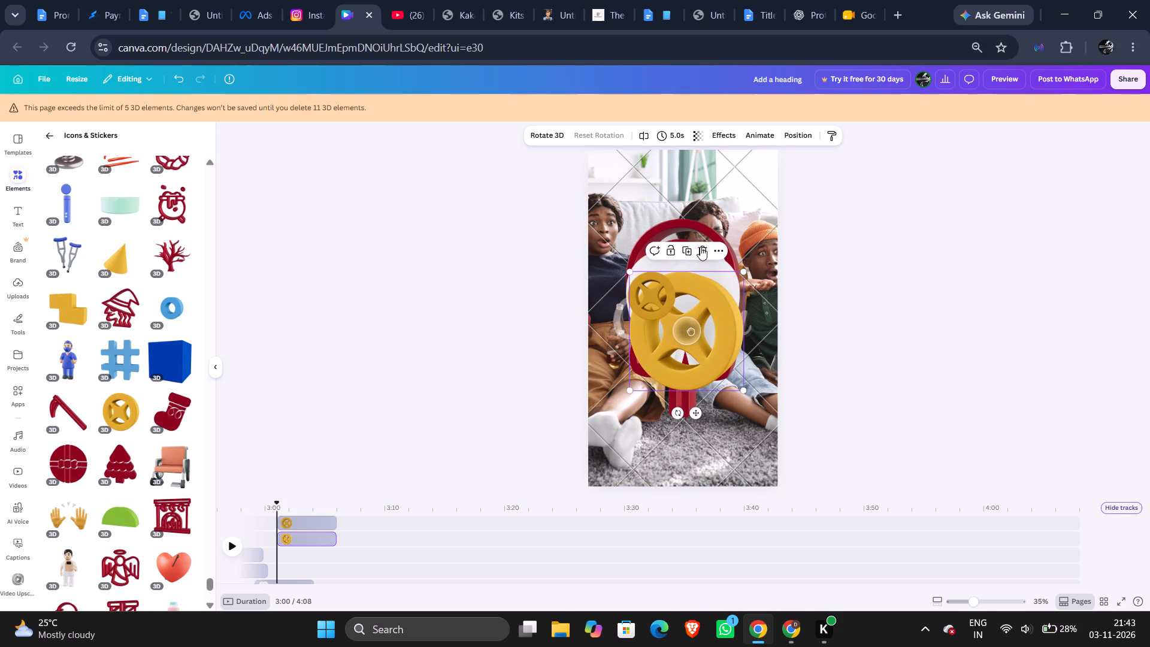
pyautogui.click(704, 247)
pyautogui.click(707, 302)
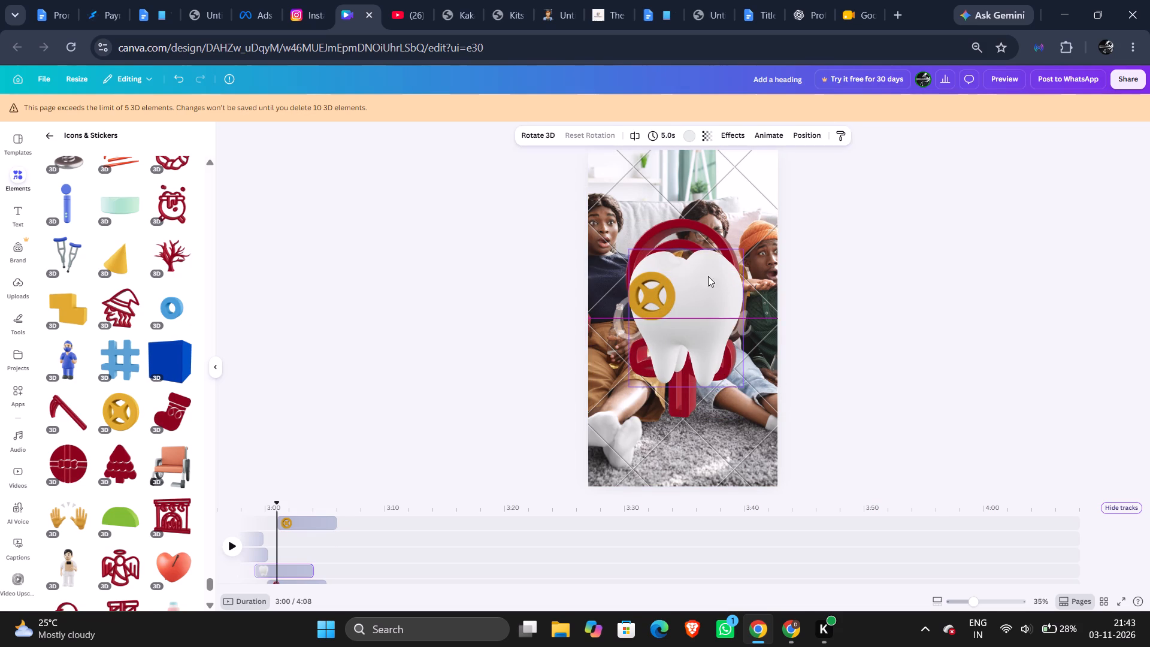
pyautogui.click(704, 225)
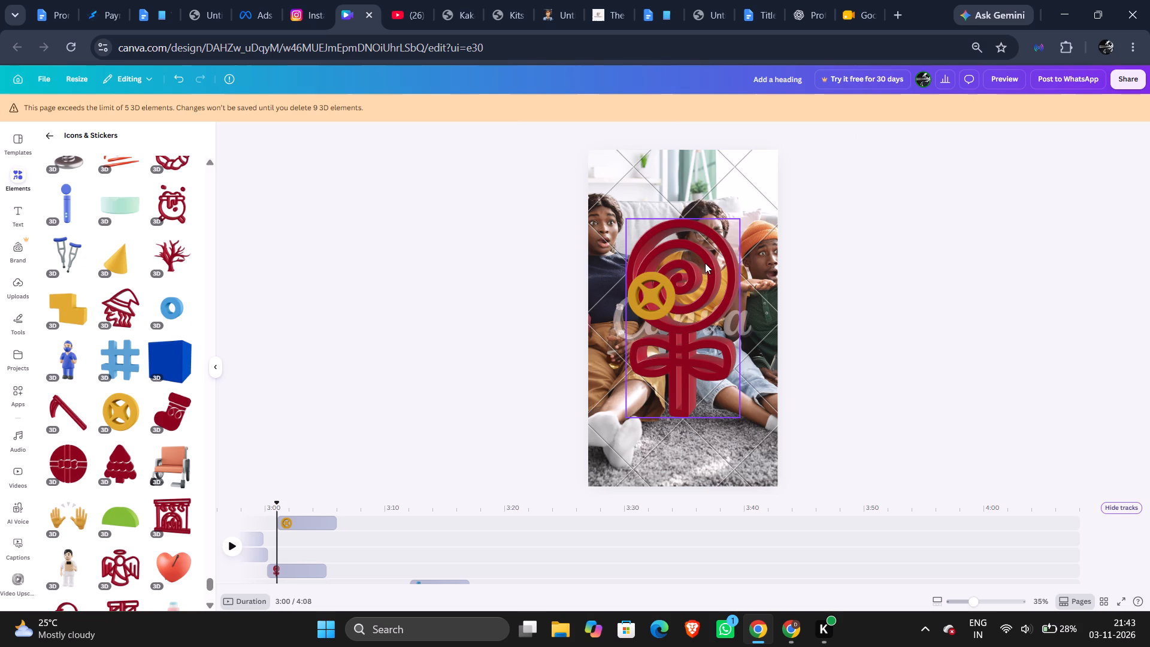
pyautogui.click(705, 262)
pyautogui.click(698, 196)
# Reposition the small yellow wheel between the torsos of the left and middle people on the couch.
pyautogui.click(650, 291)
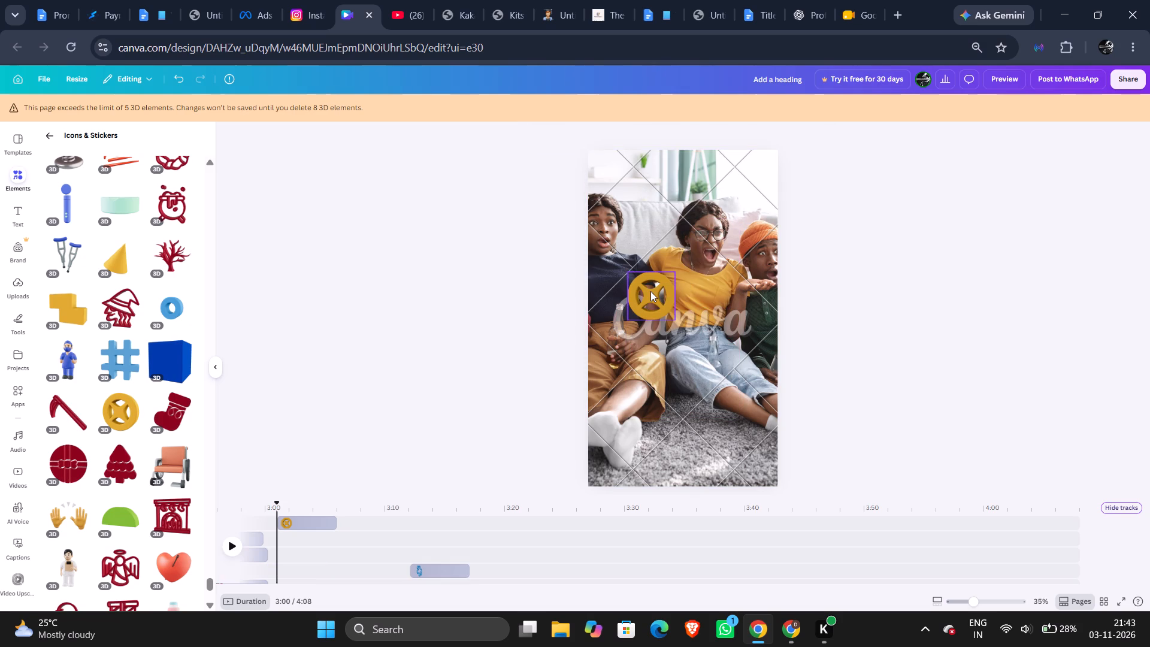
pyautogui.click(654, 291)
pyautogui.moveTo(653, 292); pyautogui.dragTo(712, 315)
pyautogui.moveTo(714, 296); pyautogui.dragTo(718, 306)
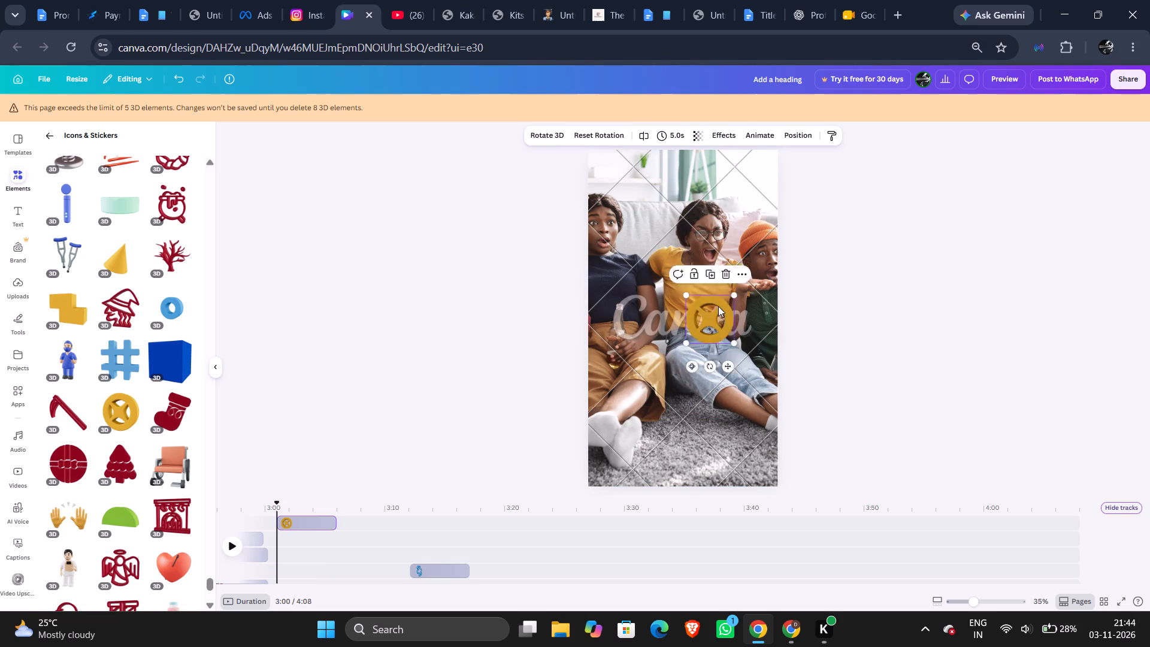
pyautogui.moveTo(718, 306); pyautogui.dragTo(735, 379)
pyautogui.moveTo(736, 380); pyautogui.dragTo(736, 335)
pyautogui.moveTo(736, 328); pyautogui.dragTo(736, 321)
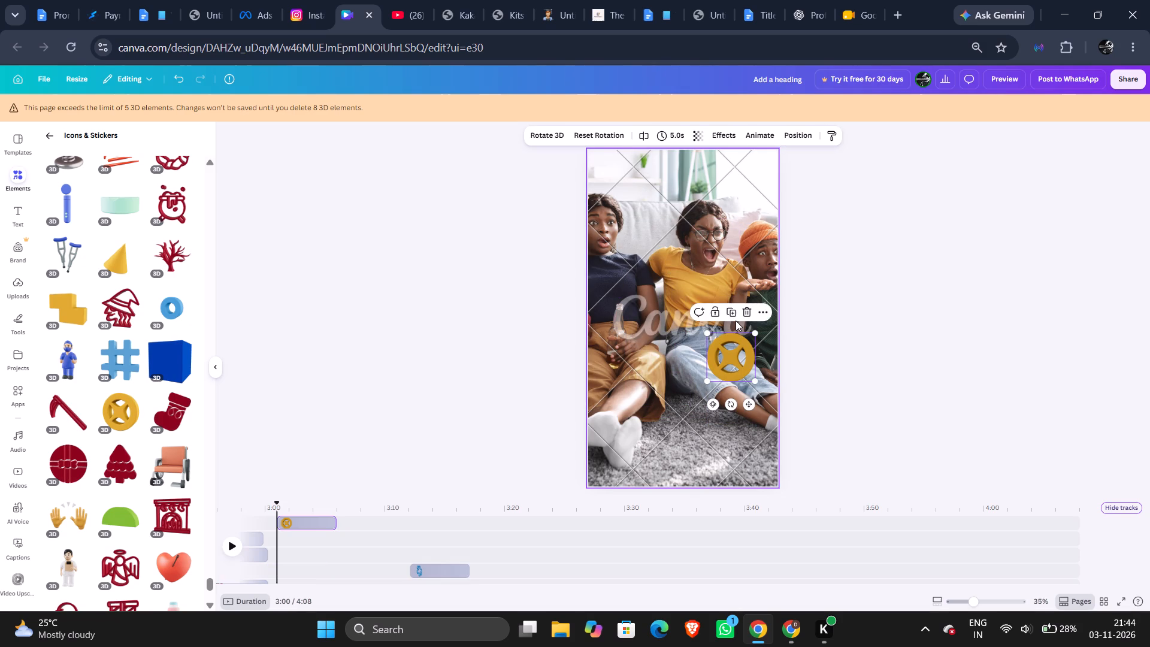
pyautogui.moveTo(736, 321); pyautogui.dragTo(731, 321)
pyautogui.moveTo(730, 321); pyautogui.dragTo(669, 262)
pyautogui.moveTo(669, 262); pyautogui.dragTo(664, 228)
pyautogui.click(725, 360)
pyautogui.moveTo(726, 361); pyautogui.dragTo(649, 291)
pyautogui.doubleClick(649, 291)
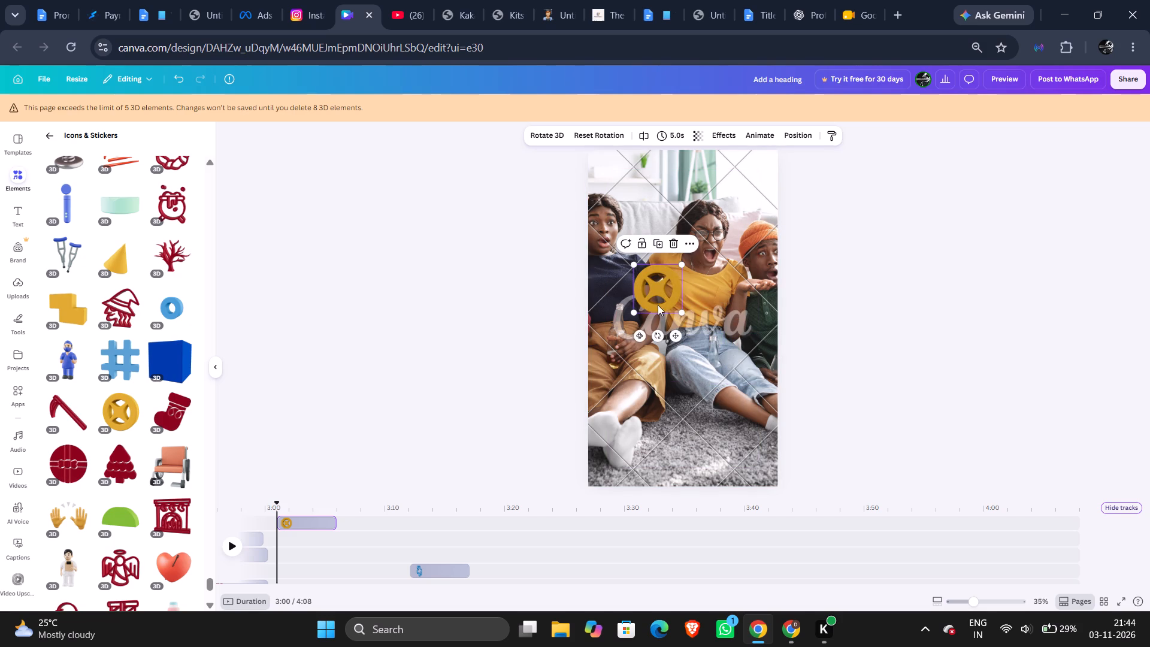
# Enlarge the yellow wheel proportionally to a little over twice its size.
pyautogui.click(683, 311)
pyautogui.moveTo(681, 310); pyautogui.dragTo(694, 332)
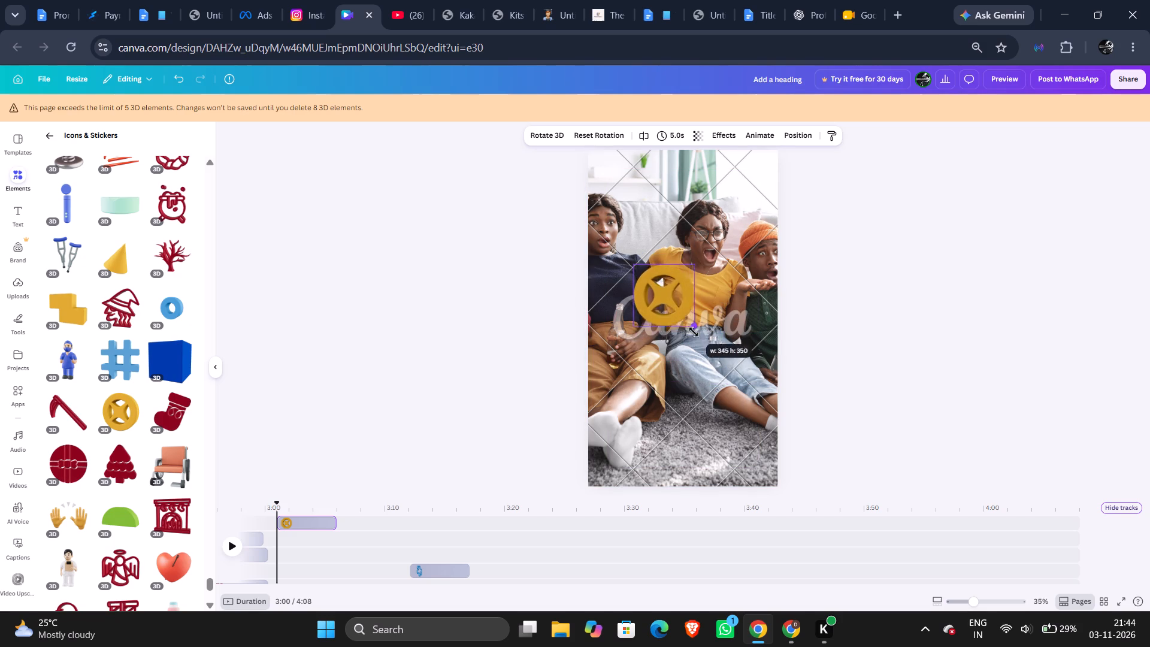
pyautogui.moveTo(694, 332); pyautogui.dragTo(728, 386)
# Rotate the enlarged yellow wheel in 3D so its face turns toward the left and its thick rim shows on the right.
pyautogui.moveTo(696, 319); pyautogui.dragTo(588, 332)
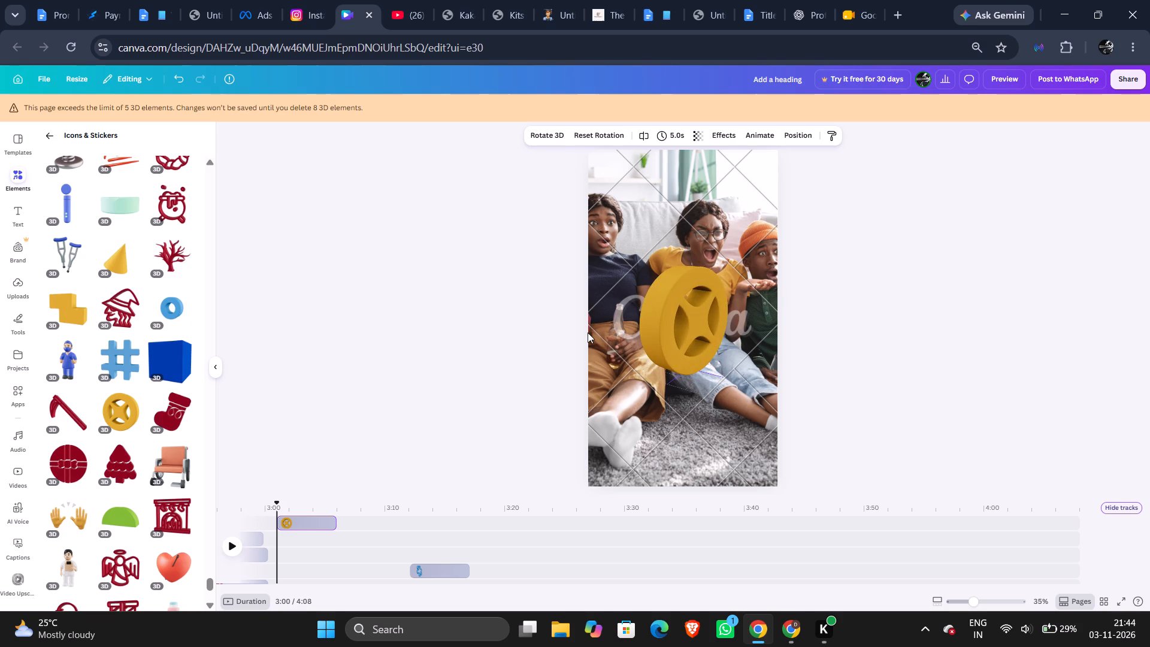
pyautogui.moveTo(588, 332); pyautogui.dragTo(659, 354)
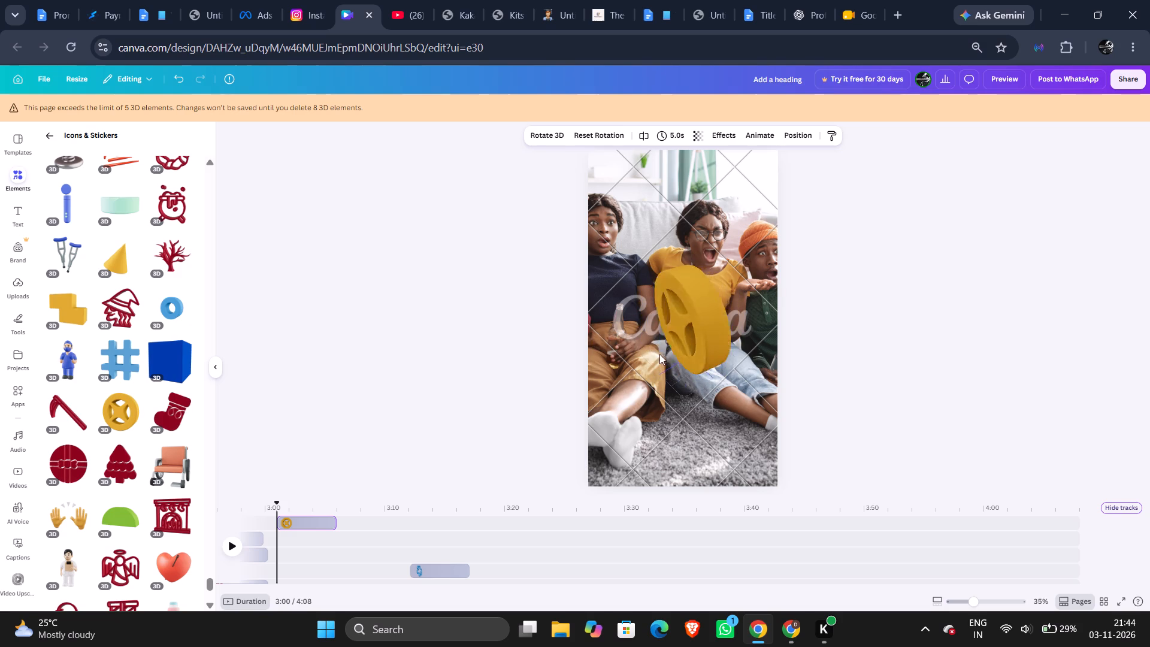
pyautogui.moveTo(659, 354); pyautogui.dragTo(886, 343)
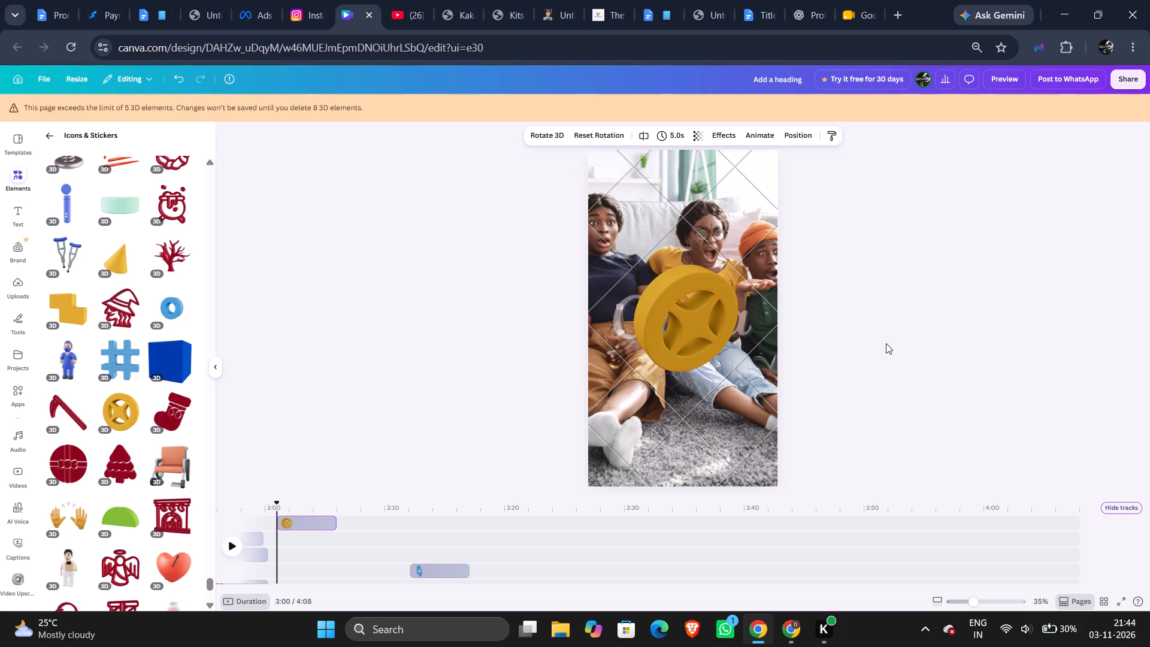
pyautogui.moveTo(886, 343); pyautogui.dragTo(674, 323)
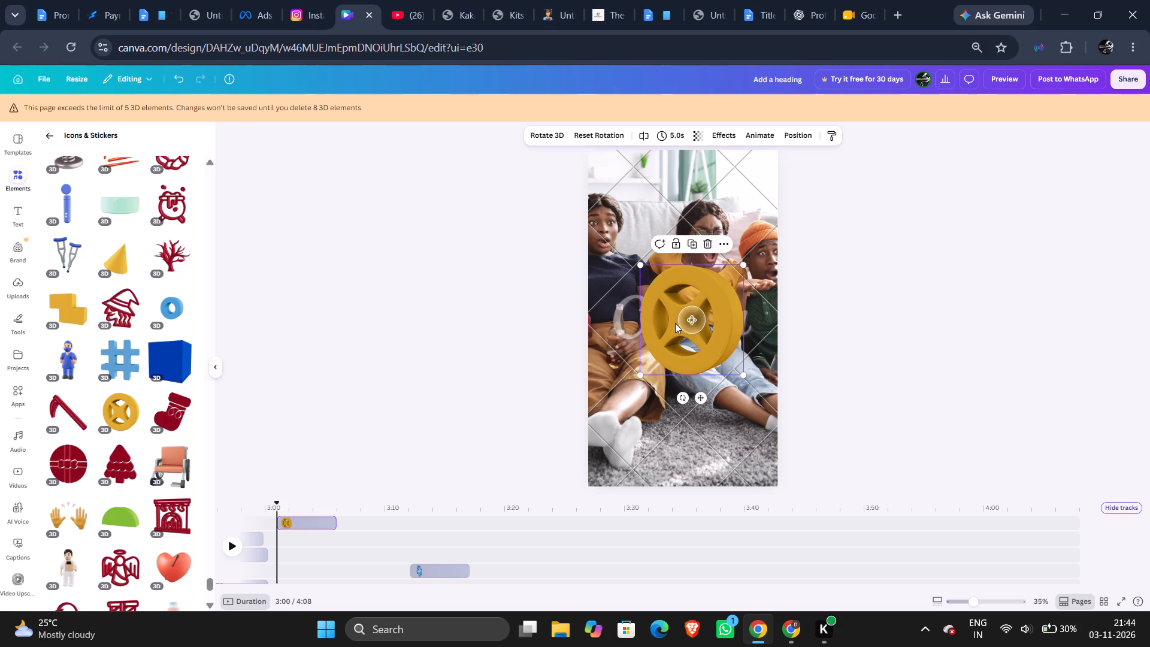
pyautogui.click(697, 322)
pyautogui.moveTo(697, 322); pyautogui.dragTo(686, 321)
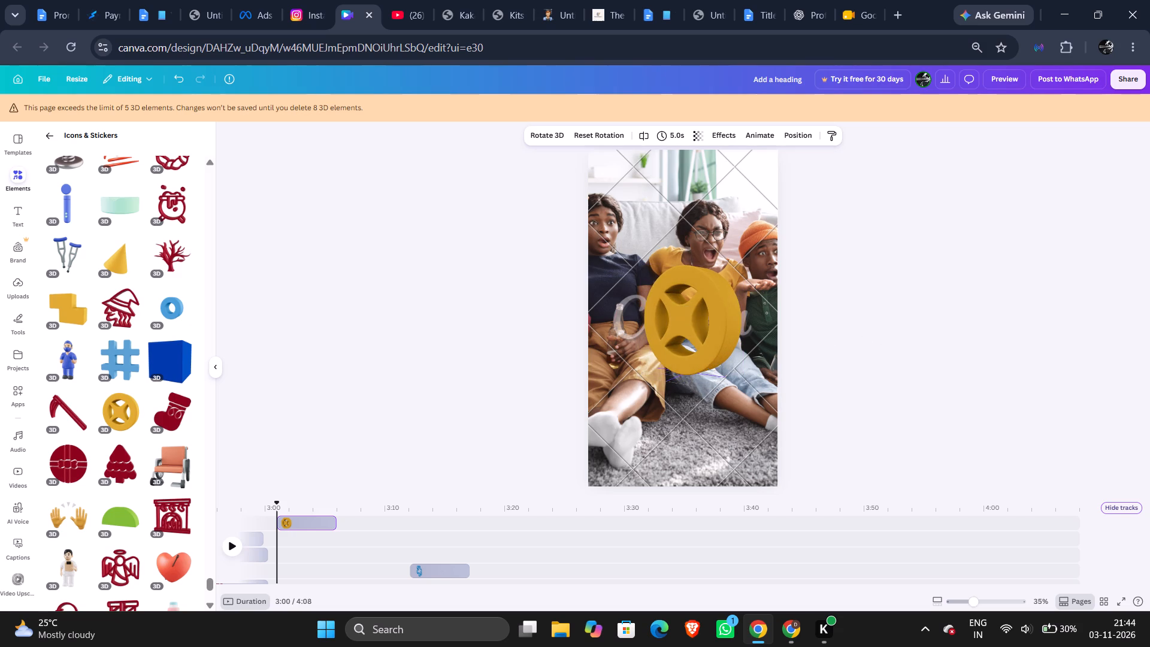
# Move the yellow wheel down and left, in front of the laps of the left and middle people.
pyautogui.moveTo(661, 326); pyautogui.dragTo(668, 315)
pyautogui.doubleClick(668, 315)
pyautogui.moveTo(674, 317); pyautogui.dragTo(688, 324)
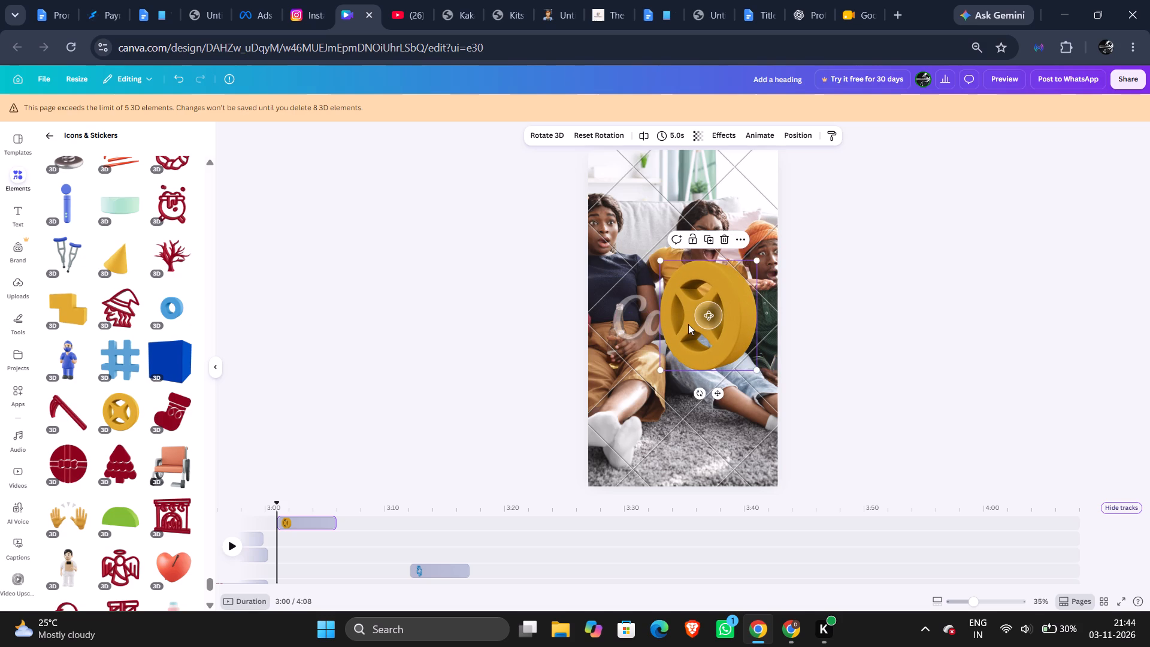
pyautogui.moveTo(688, 324); pyautogui.dragTo(693, 323)
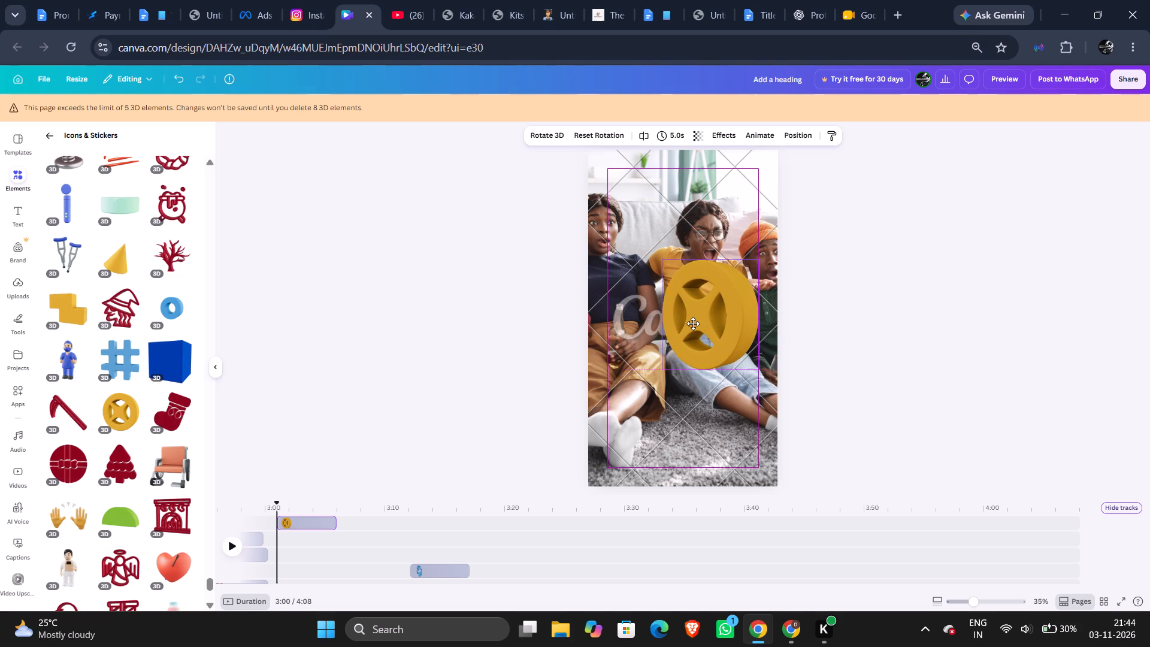
pyautogui.moveTo(693, 323); pyautogui.dragTo(643, 344)
# Rotate the repositioned yellow wheel in 3D through several angles until its face points nearly straight forward.
pyautogui.click(643, 344)
pyautogui.moveTo(659, 338); pyautogui.dragTo(667, 339)
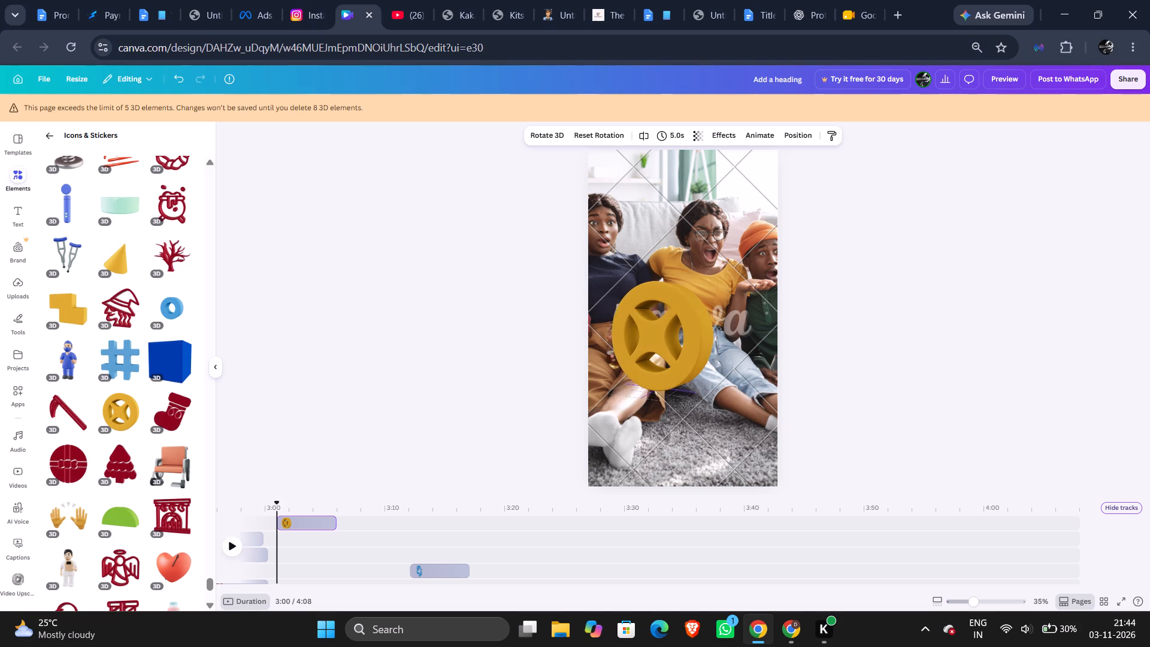
pyautogui.moveTo(667, 339); pyautogui.dragTo(715, 356)
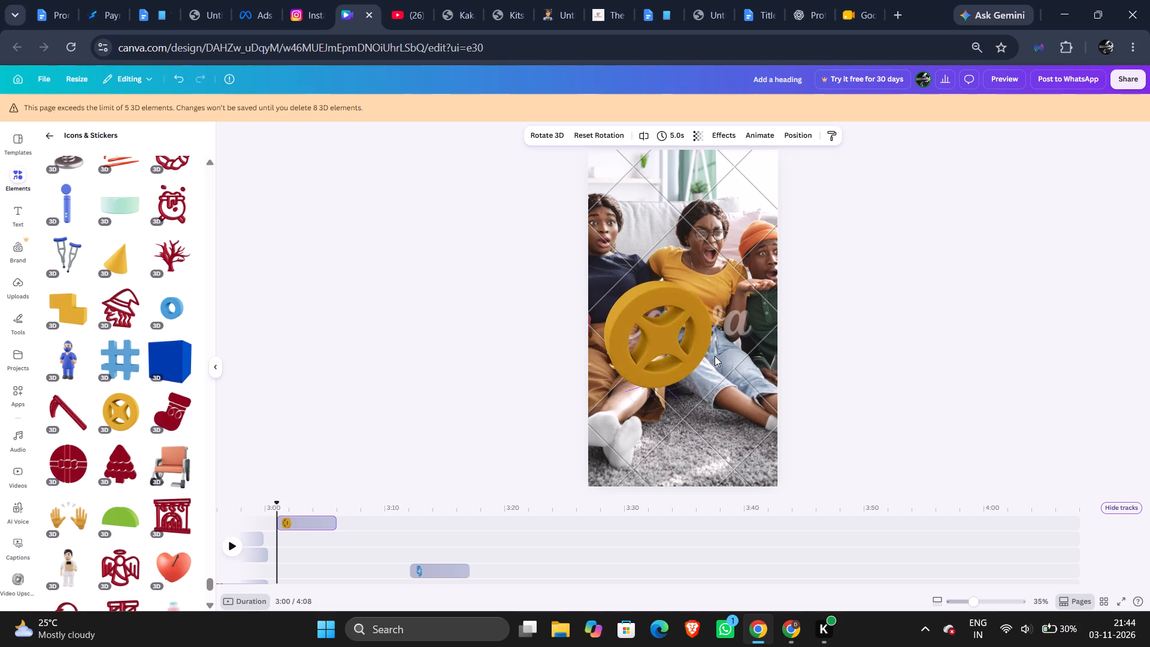
pyautogui.moveTo(715, 356); pyautogui.dragTo(730, 361)
pyautogui.click(725, 372)
pyautogui.moveTo(724, 375); pyautogui.dragTo(674, 332)
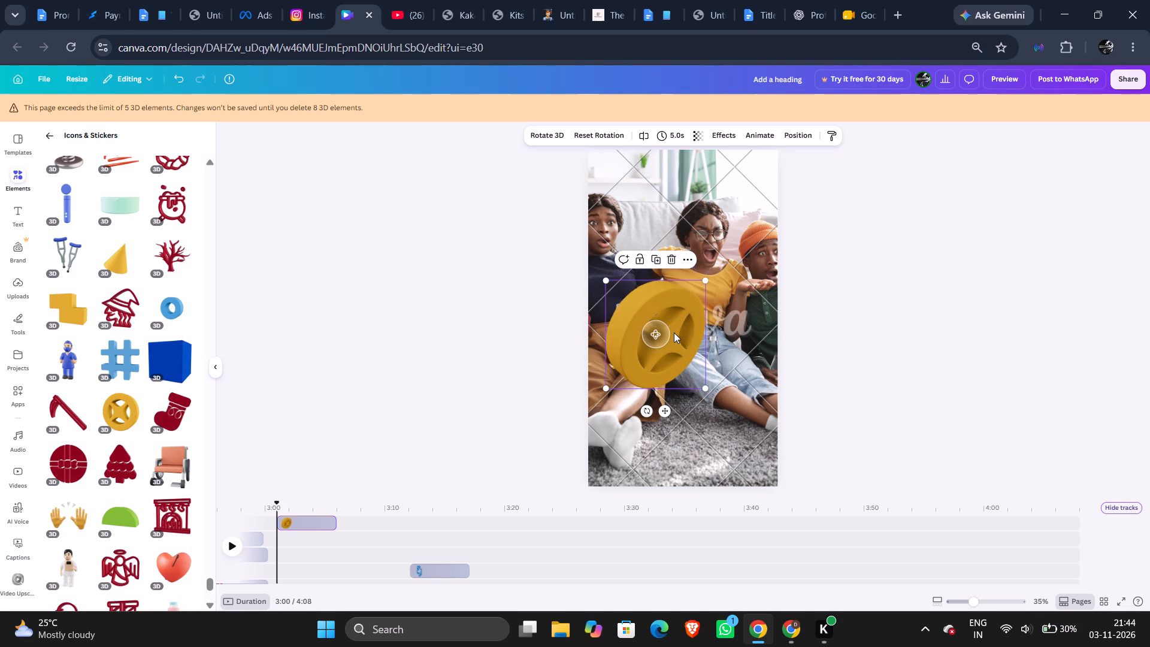
pyautogui.moveTo(674, 332); pyautogui.dragTo(636, 308)
pyautogui.click(636, 308)
pyautogui.moveTo(660, 341); pyautogui.dragTo(635, 318)
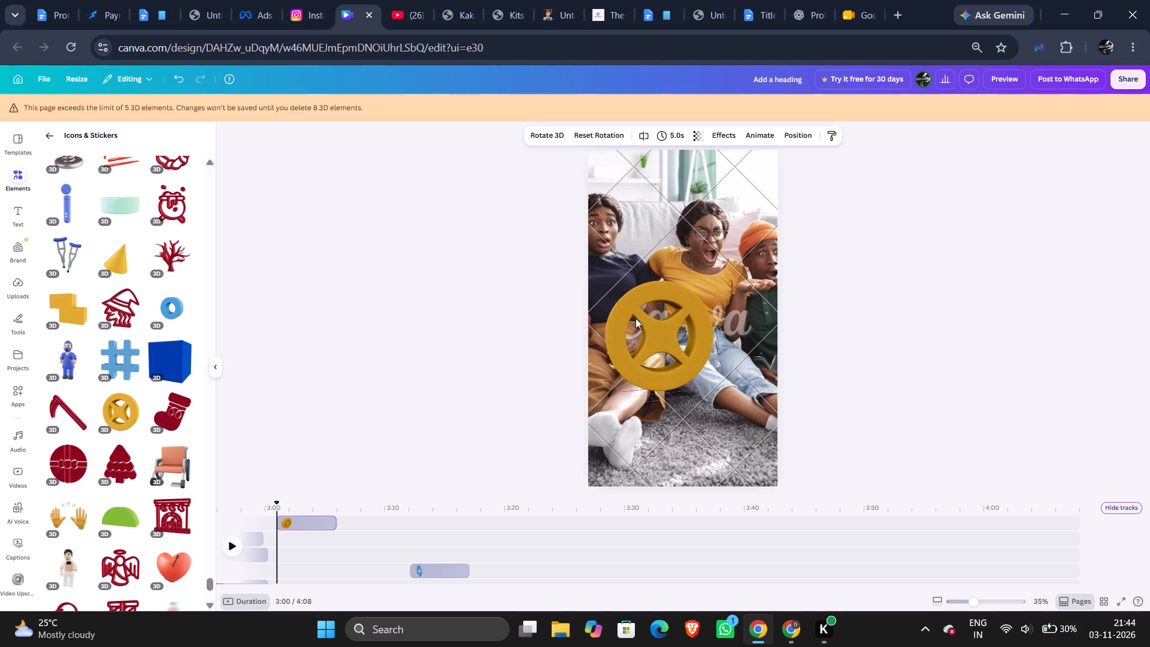
pyautogui.moveTo(635, 318); pyautogui.dragTo(624, 317)
pyautogui.tripleClick(624, 317)
pyautogui.click(623, 321)
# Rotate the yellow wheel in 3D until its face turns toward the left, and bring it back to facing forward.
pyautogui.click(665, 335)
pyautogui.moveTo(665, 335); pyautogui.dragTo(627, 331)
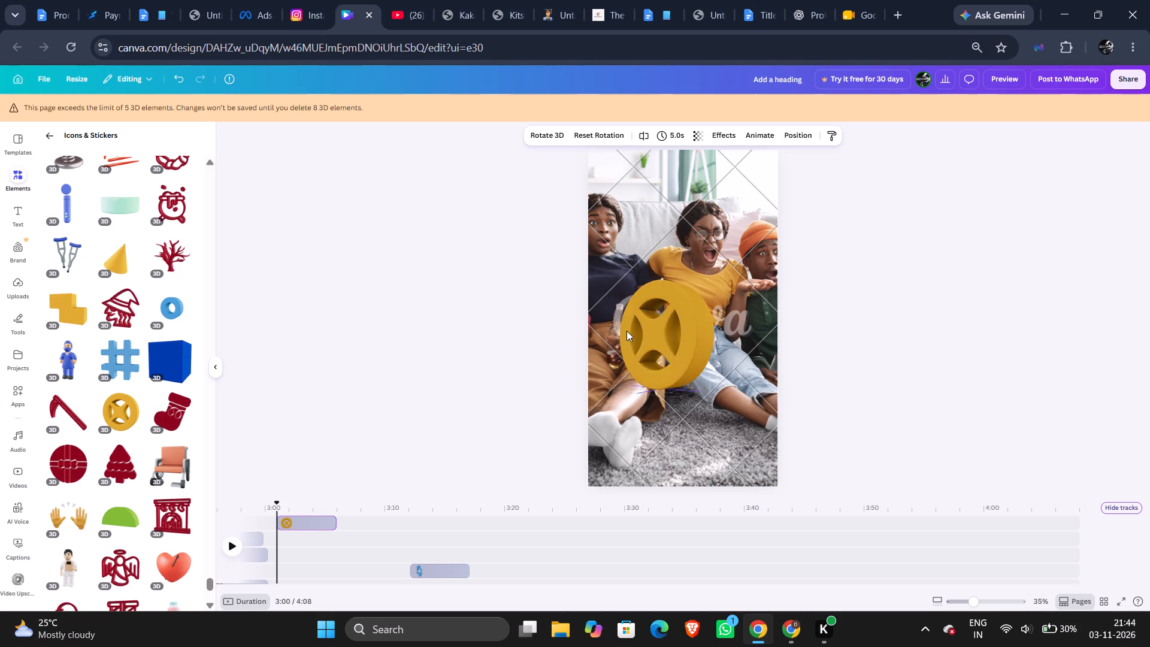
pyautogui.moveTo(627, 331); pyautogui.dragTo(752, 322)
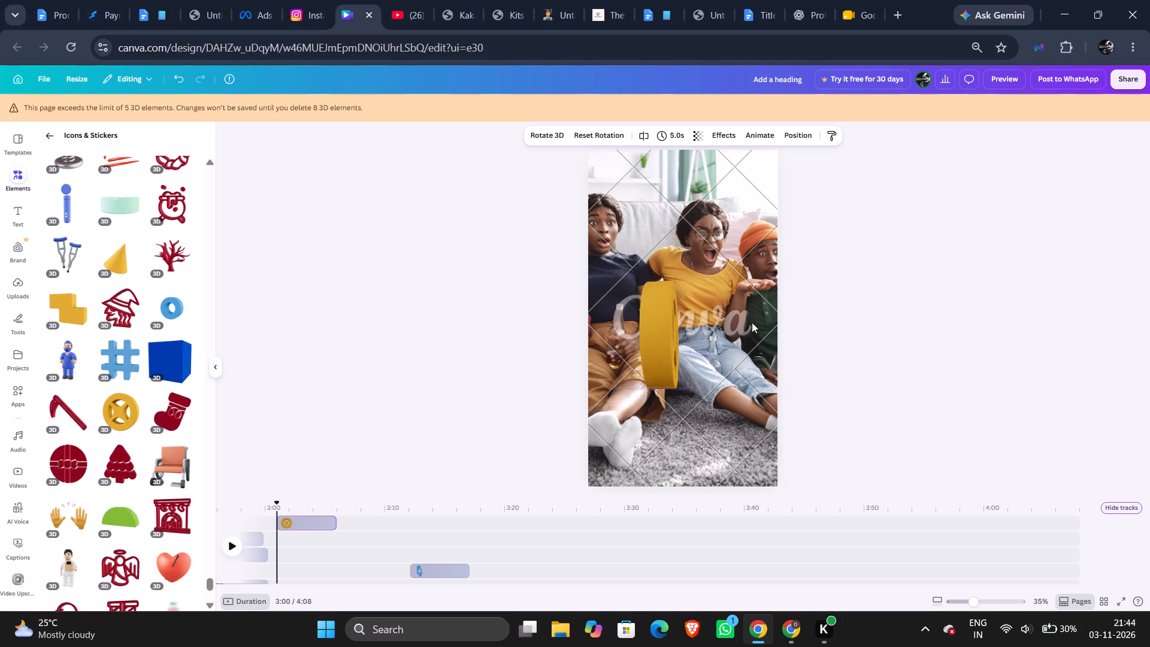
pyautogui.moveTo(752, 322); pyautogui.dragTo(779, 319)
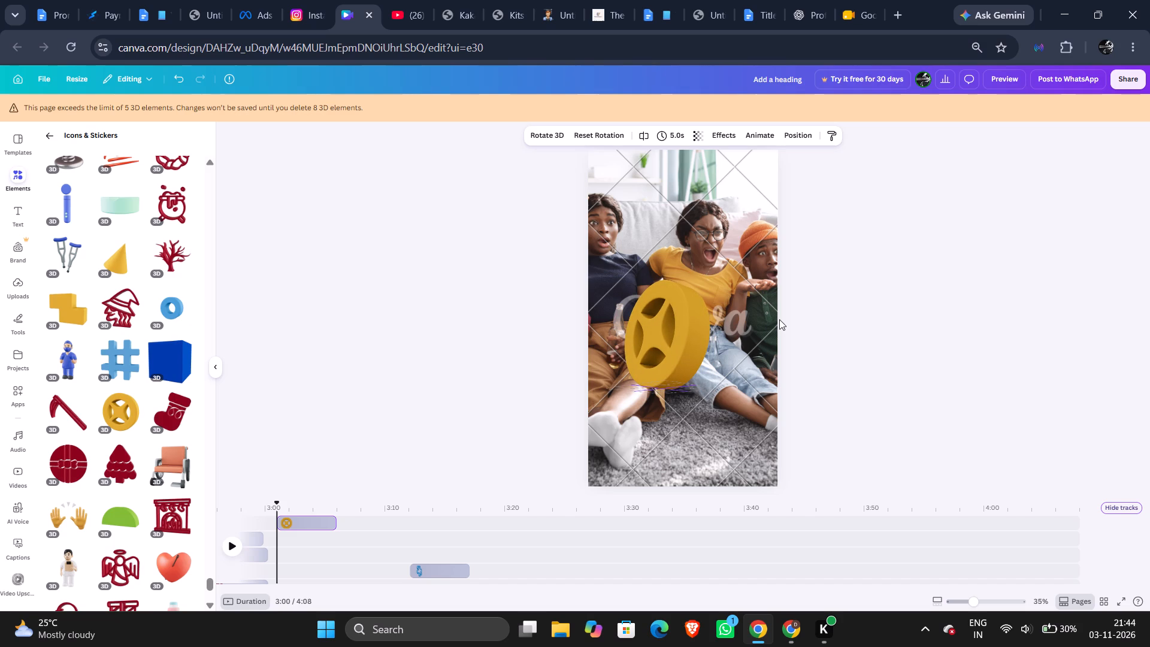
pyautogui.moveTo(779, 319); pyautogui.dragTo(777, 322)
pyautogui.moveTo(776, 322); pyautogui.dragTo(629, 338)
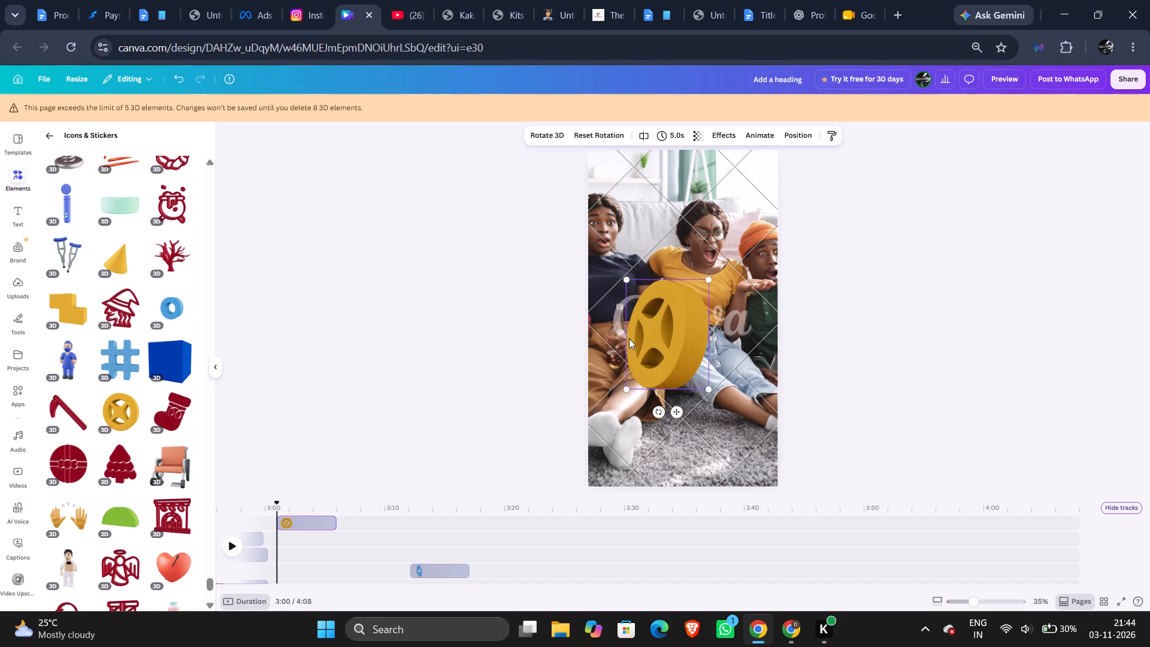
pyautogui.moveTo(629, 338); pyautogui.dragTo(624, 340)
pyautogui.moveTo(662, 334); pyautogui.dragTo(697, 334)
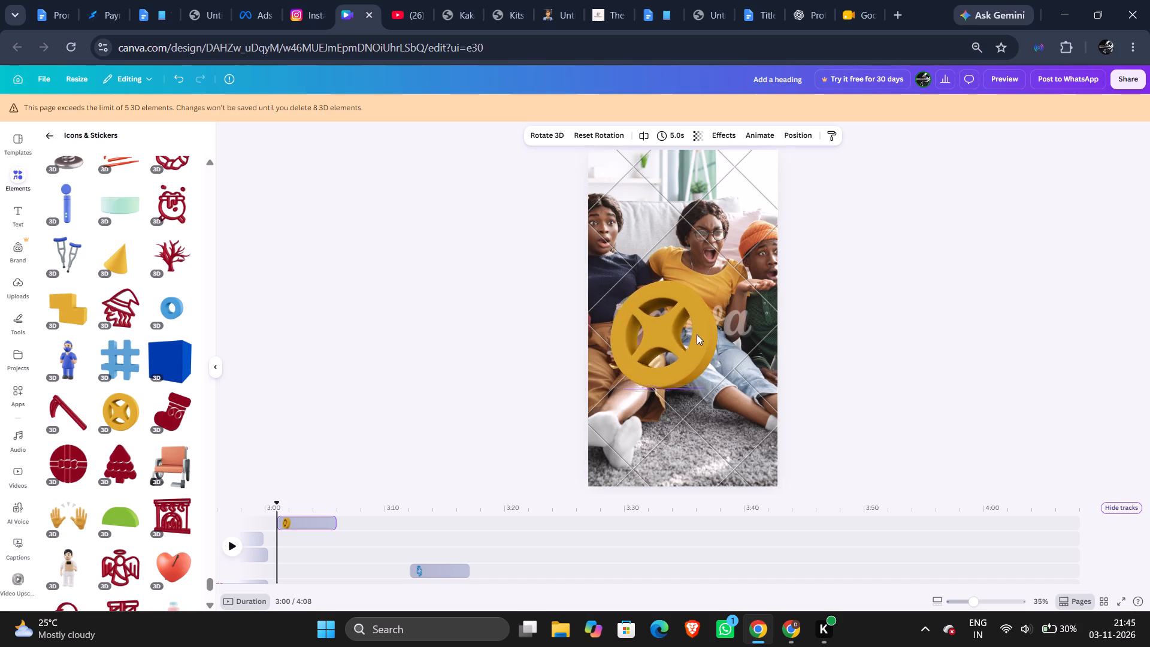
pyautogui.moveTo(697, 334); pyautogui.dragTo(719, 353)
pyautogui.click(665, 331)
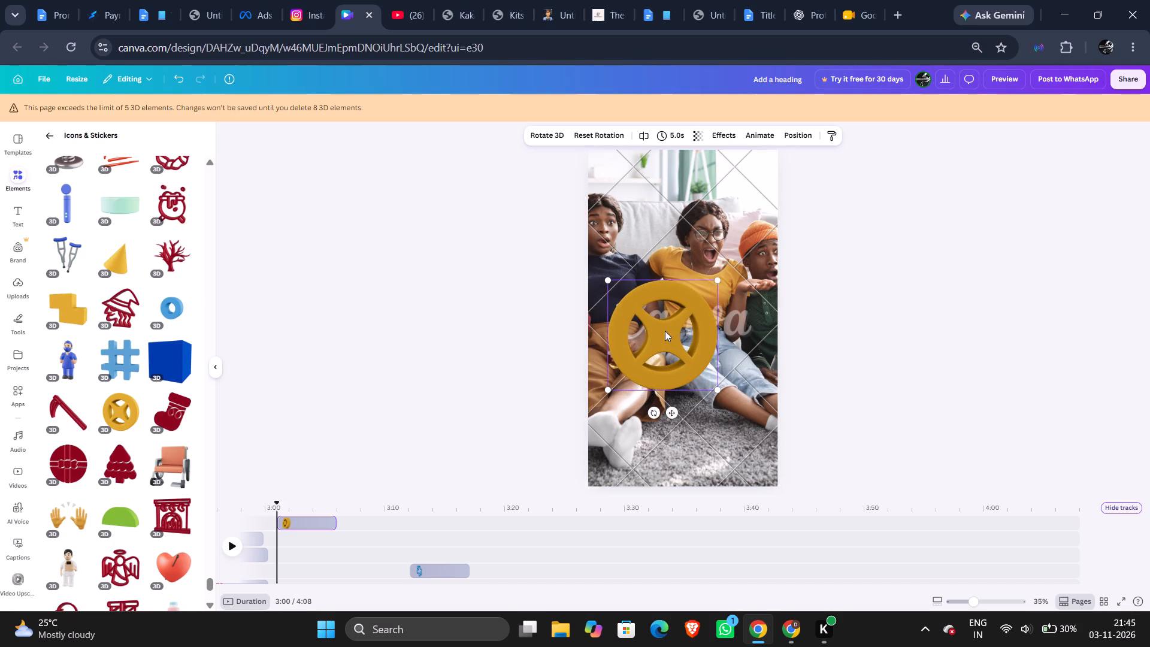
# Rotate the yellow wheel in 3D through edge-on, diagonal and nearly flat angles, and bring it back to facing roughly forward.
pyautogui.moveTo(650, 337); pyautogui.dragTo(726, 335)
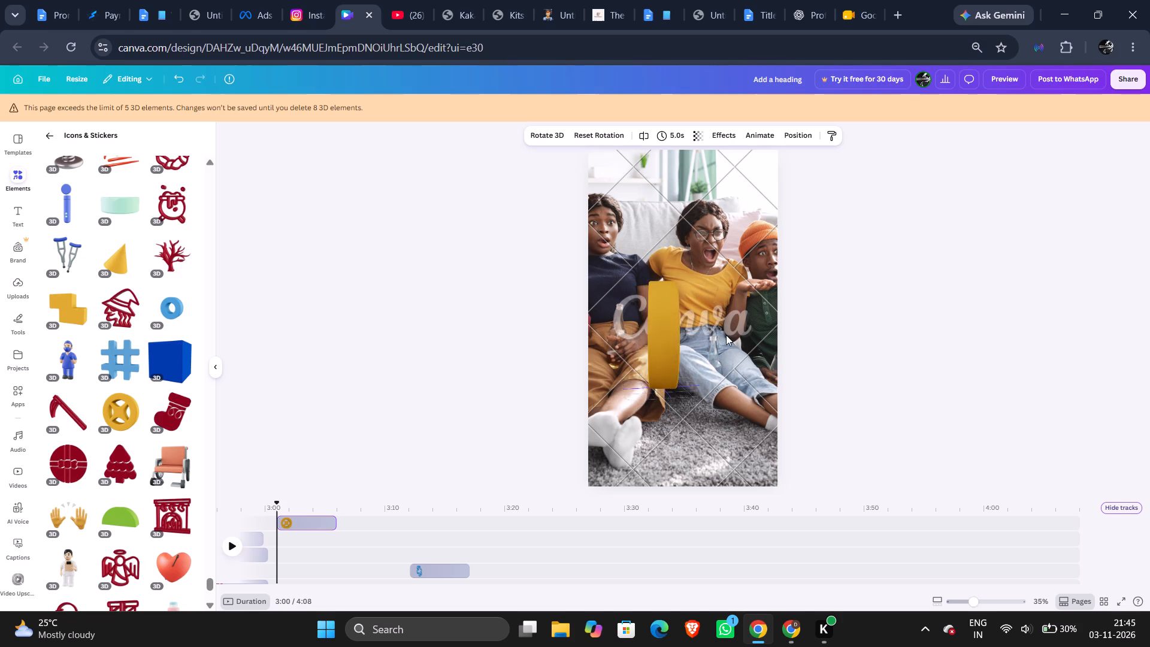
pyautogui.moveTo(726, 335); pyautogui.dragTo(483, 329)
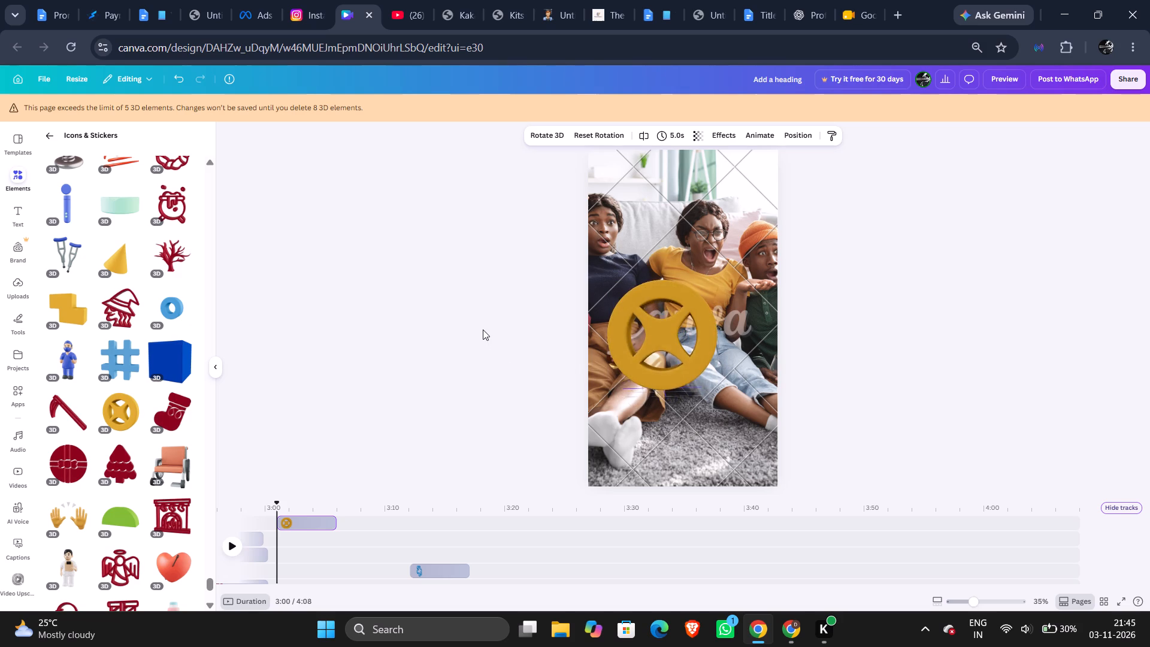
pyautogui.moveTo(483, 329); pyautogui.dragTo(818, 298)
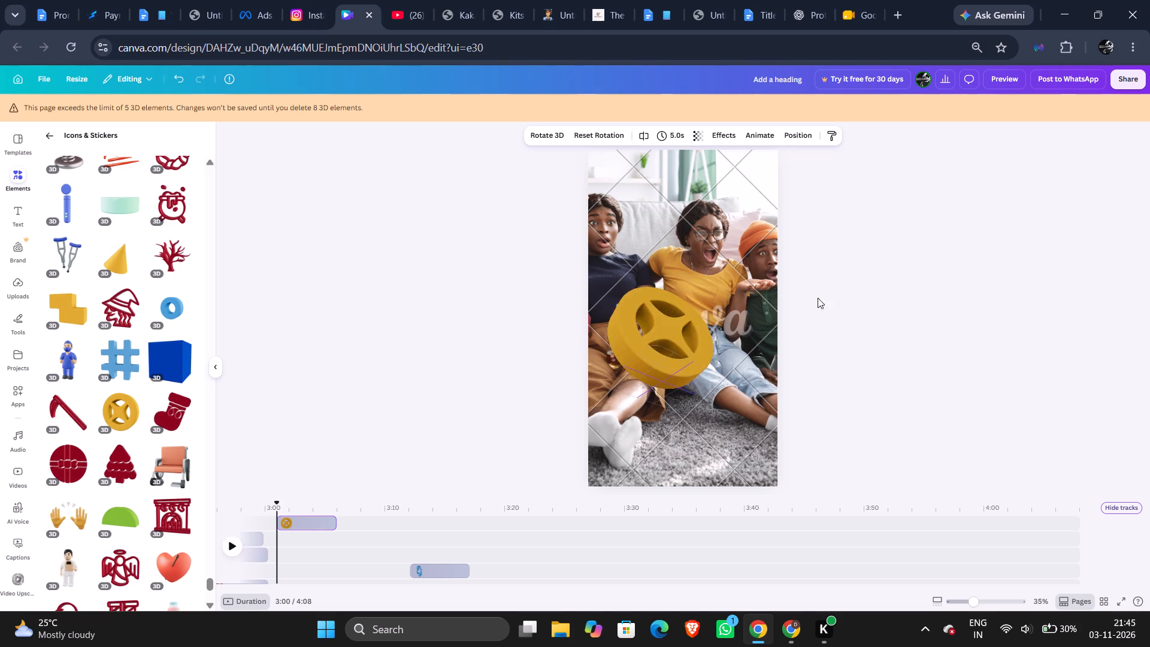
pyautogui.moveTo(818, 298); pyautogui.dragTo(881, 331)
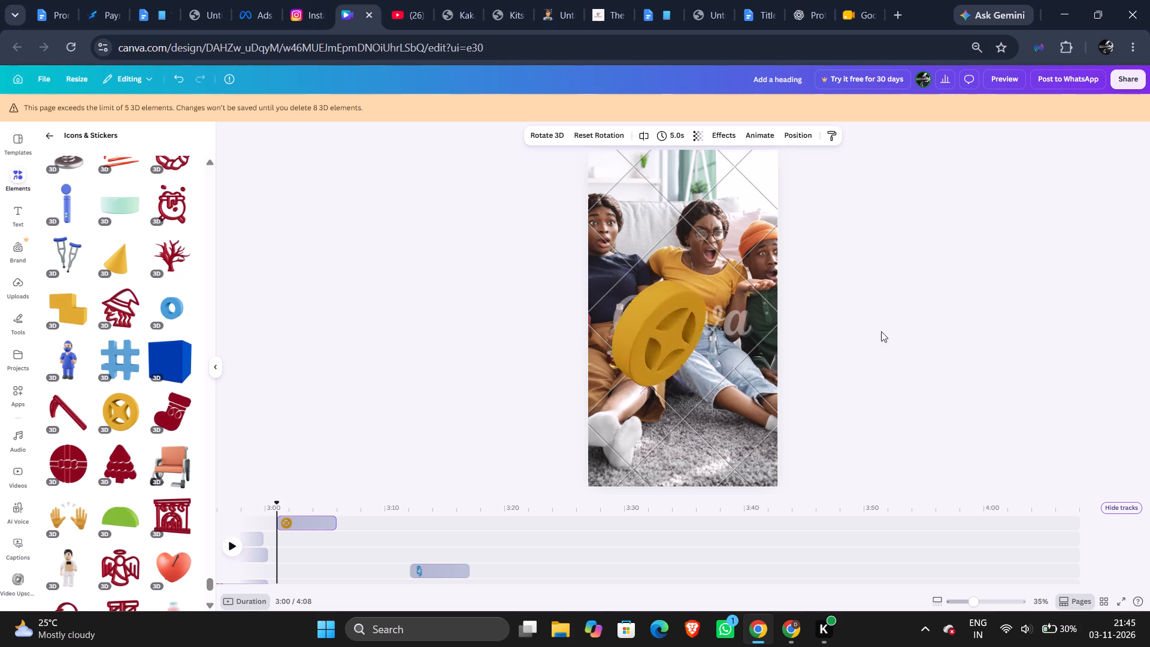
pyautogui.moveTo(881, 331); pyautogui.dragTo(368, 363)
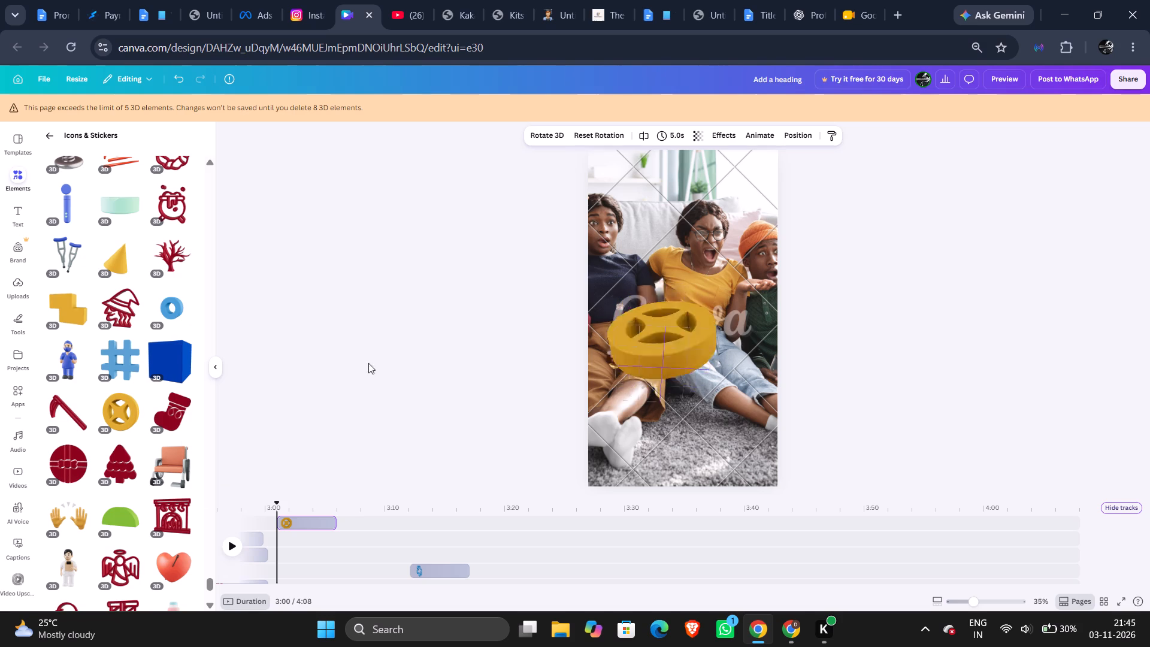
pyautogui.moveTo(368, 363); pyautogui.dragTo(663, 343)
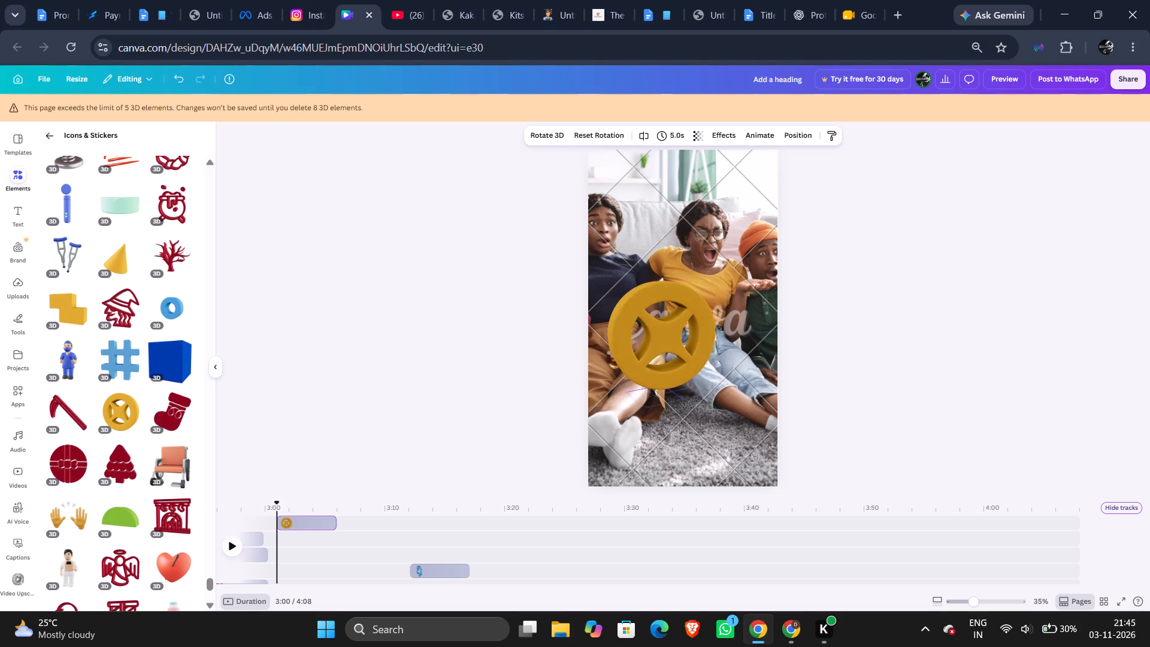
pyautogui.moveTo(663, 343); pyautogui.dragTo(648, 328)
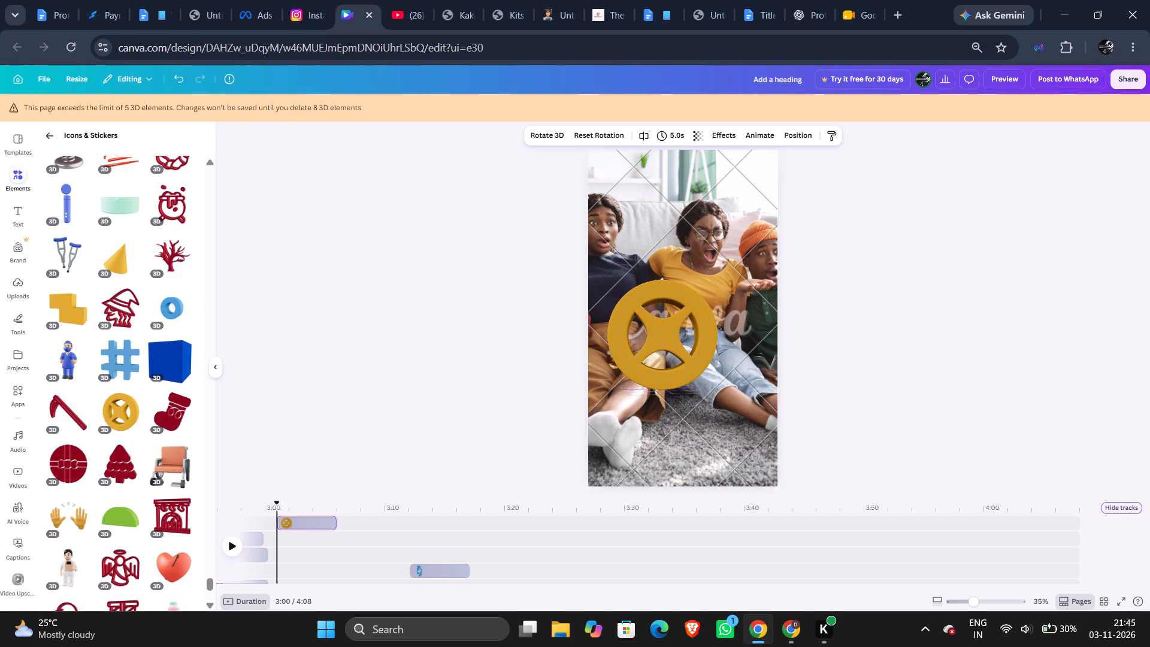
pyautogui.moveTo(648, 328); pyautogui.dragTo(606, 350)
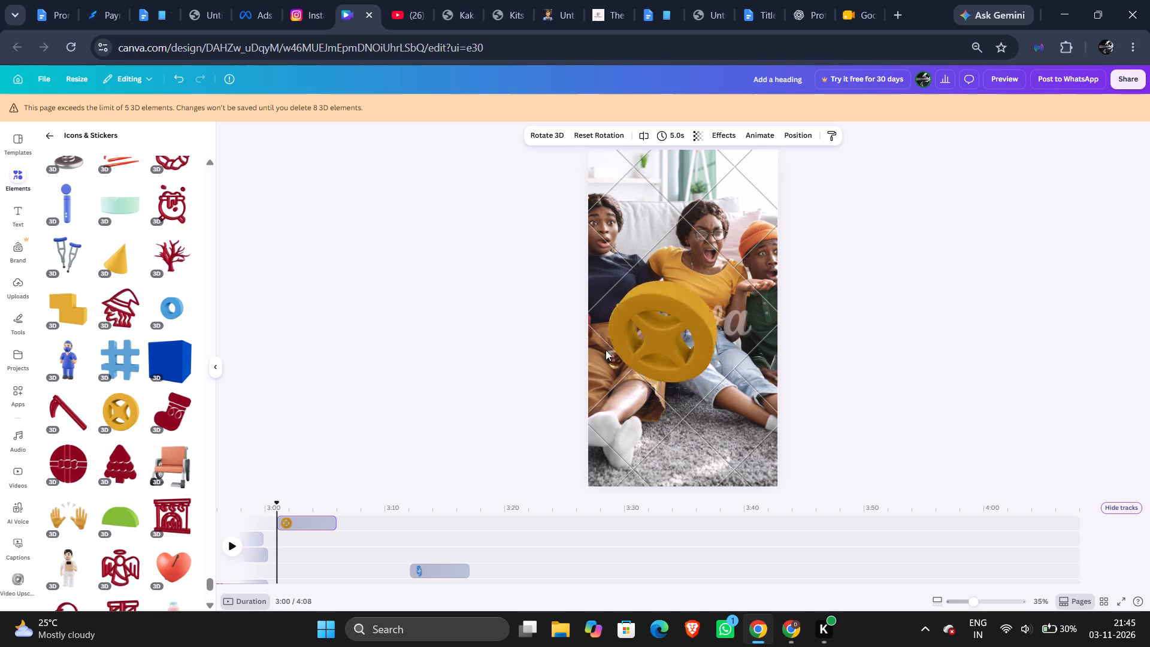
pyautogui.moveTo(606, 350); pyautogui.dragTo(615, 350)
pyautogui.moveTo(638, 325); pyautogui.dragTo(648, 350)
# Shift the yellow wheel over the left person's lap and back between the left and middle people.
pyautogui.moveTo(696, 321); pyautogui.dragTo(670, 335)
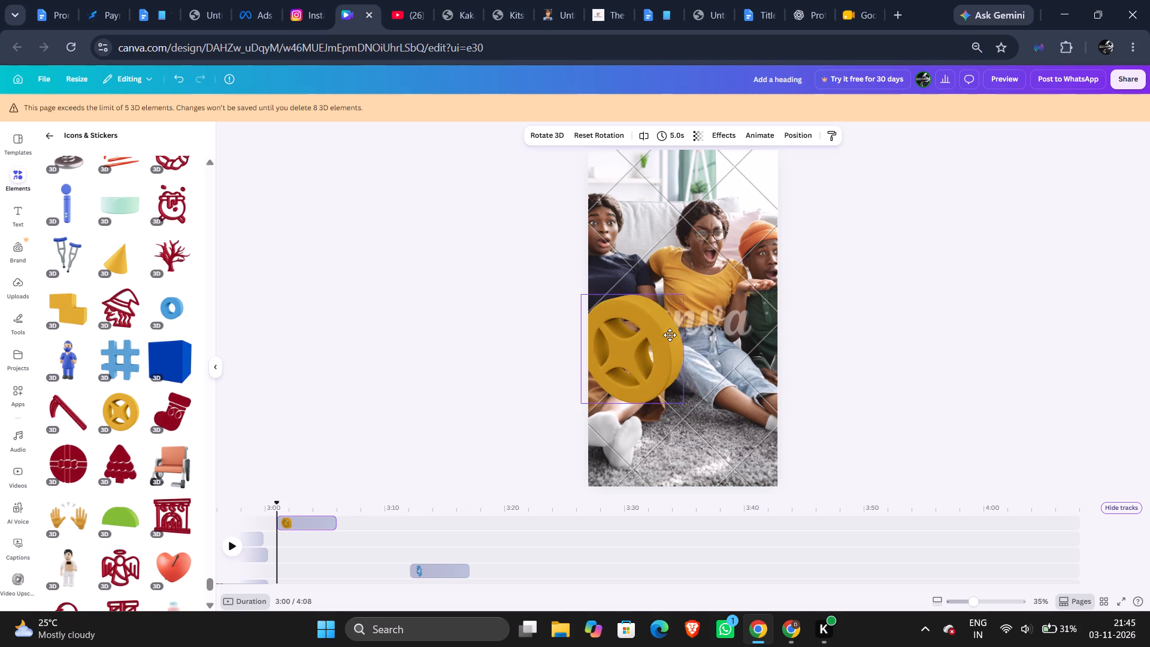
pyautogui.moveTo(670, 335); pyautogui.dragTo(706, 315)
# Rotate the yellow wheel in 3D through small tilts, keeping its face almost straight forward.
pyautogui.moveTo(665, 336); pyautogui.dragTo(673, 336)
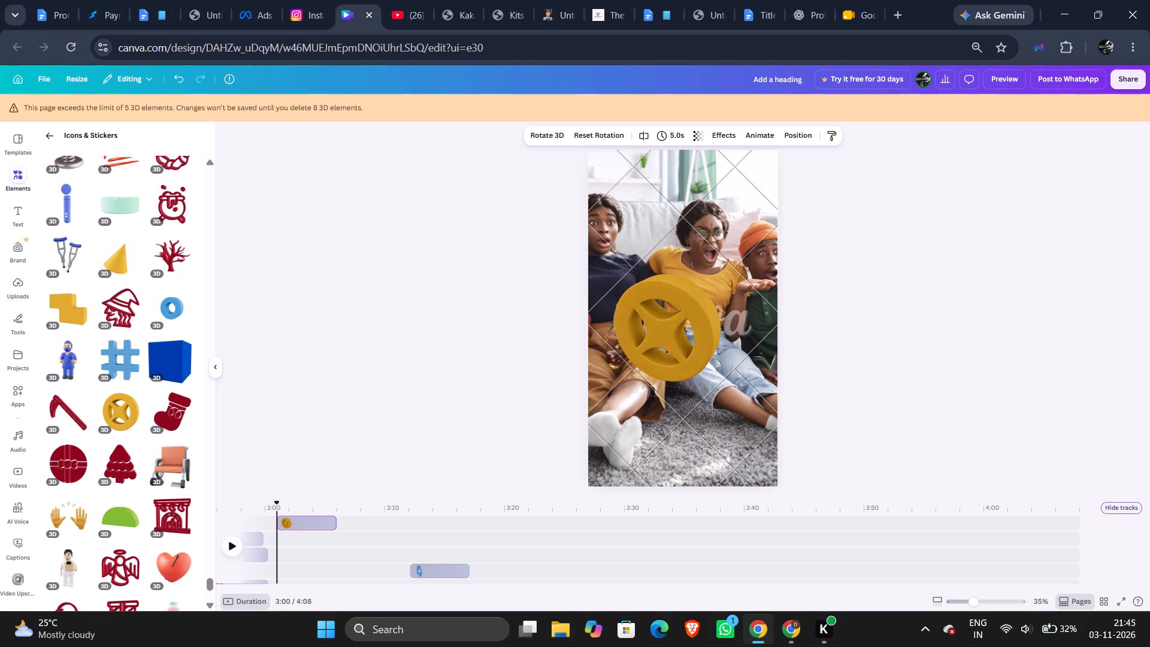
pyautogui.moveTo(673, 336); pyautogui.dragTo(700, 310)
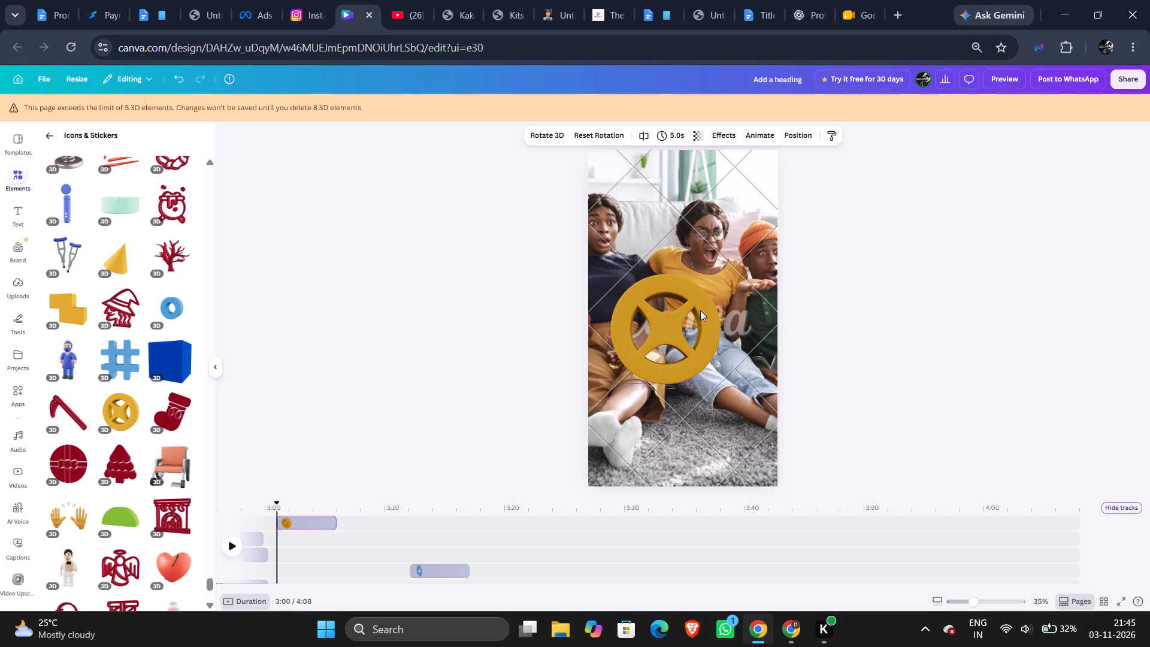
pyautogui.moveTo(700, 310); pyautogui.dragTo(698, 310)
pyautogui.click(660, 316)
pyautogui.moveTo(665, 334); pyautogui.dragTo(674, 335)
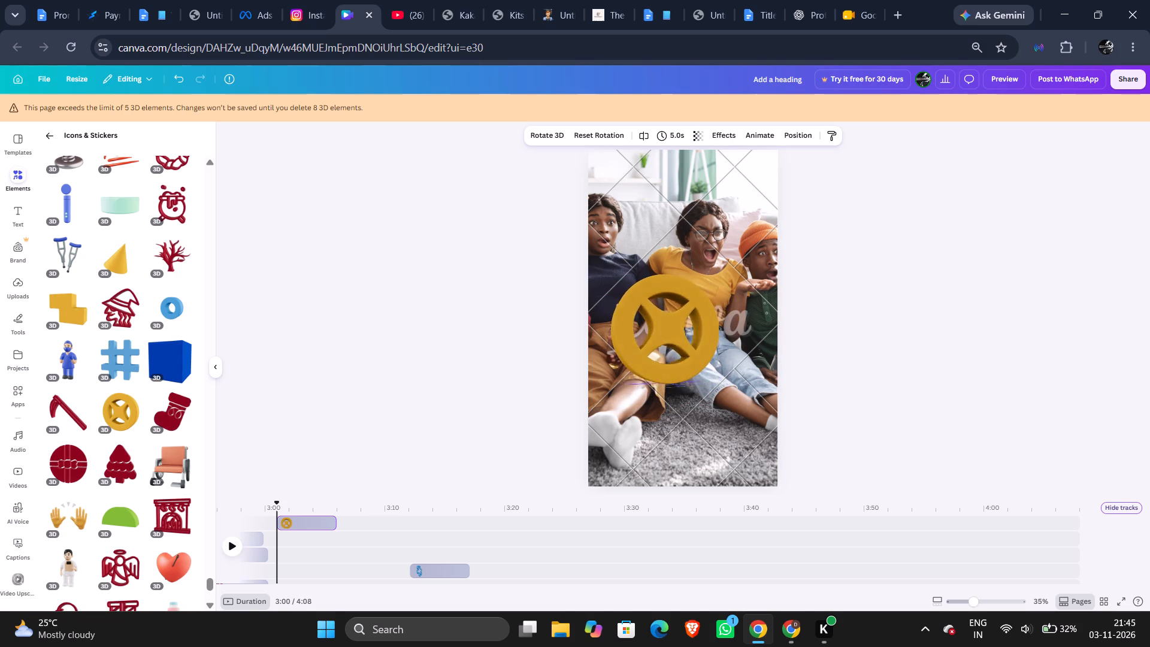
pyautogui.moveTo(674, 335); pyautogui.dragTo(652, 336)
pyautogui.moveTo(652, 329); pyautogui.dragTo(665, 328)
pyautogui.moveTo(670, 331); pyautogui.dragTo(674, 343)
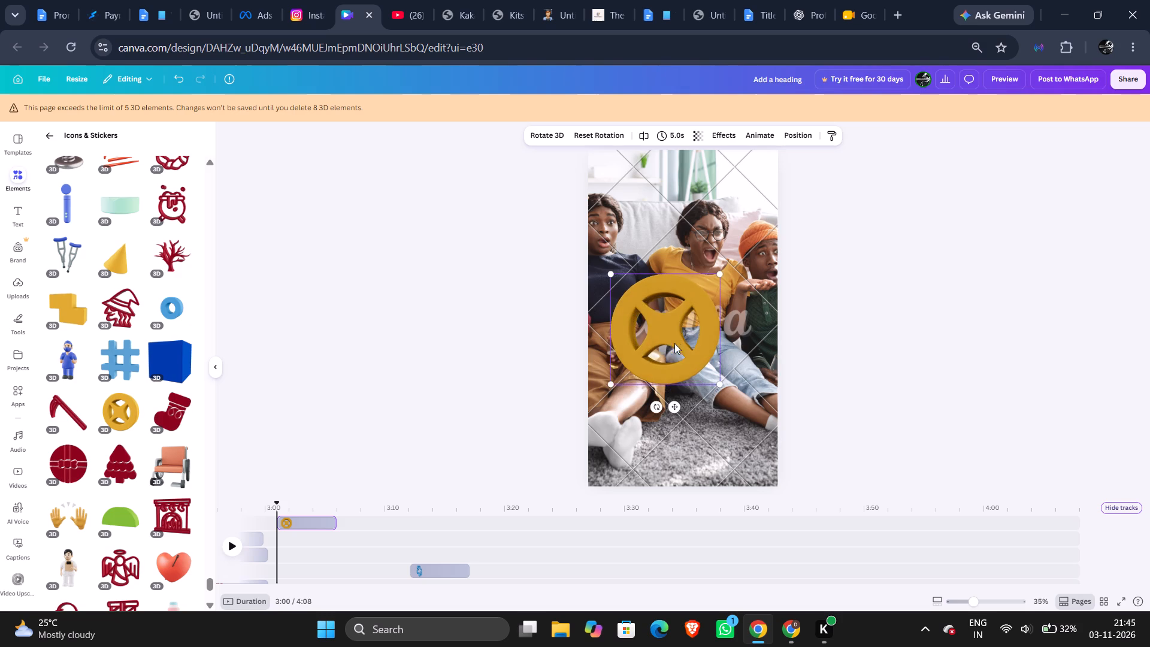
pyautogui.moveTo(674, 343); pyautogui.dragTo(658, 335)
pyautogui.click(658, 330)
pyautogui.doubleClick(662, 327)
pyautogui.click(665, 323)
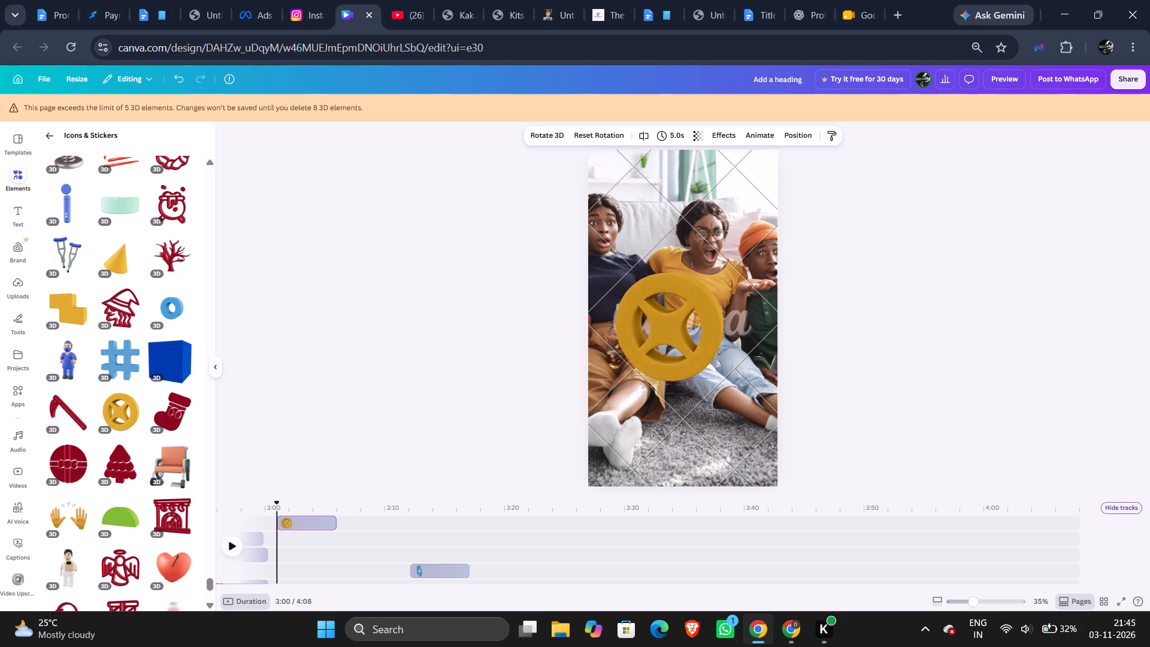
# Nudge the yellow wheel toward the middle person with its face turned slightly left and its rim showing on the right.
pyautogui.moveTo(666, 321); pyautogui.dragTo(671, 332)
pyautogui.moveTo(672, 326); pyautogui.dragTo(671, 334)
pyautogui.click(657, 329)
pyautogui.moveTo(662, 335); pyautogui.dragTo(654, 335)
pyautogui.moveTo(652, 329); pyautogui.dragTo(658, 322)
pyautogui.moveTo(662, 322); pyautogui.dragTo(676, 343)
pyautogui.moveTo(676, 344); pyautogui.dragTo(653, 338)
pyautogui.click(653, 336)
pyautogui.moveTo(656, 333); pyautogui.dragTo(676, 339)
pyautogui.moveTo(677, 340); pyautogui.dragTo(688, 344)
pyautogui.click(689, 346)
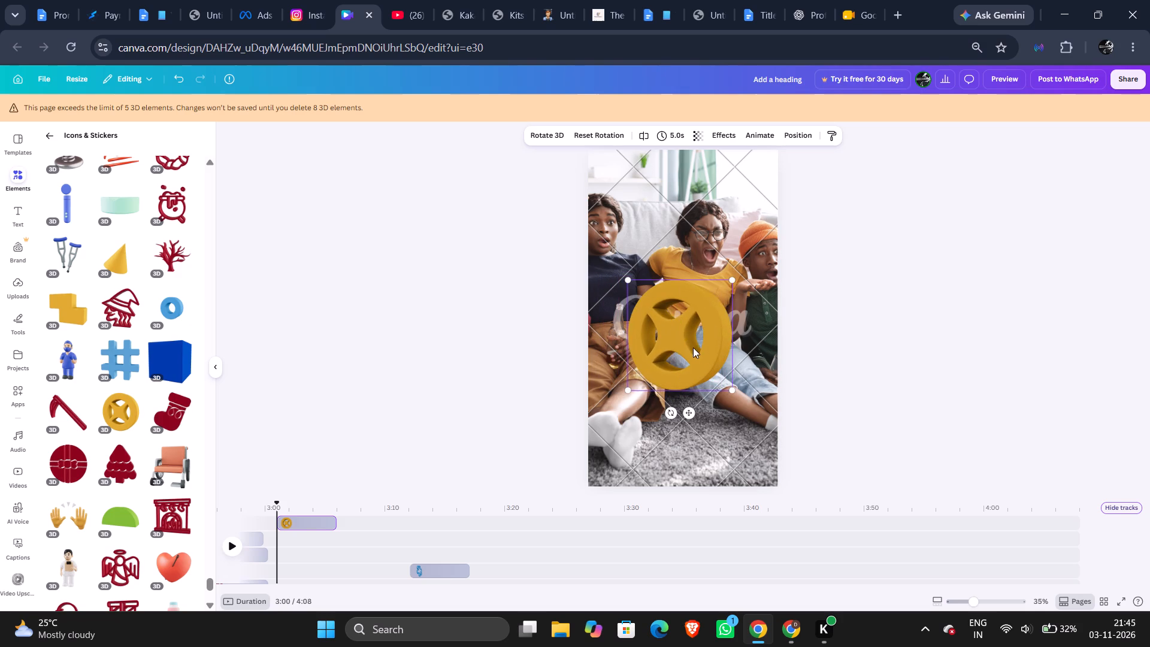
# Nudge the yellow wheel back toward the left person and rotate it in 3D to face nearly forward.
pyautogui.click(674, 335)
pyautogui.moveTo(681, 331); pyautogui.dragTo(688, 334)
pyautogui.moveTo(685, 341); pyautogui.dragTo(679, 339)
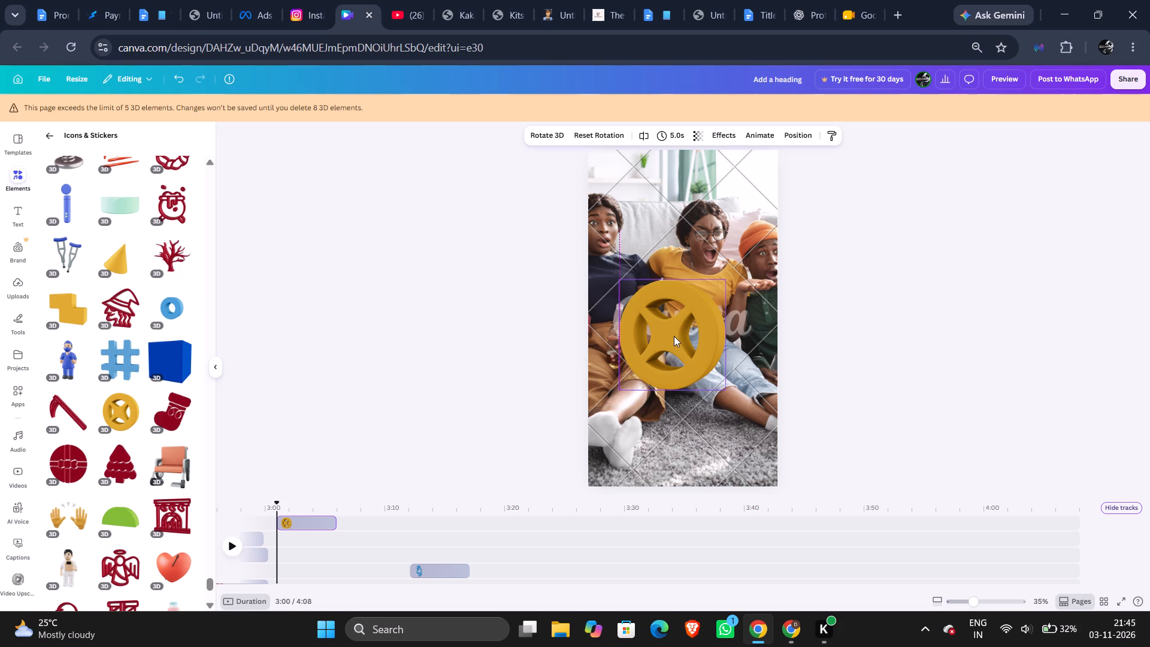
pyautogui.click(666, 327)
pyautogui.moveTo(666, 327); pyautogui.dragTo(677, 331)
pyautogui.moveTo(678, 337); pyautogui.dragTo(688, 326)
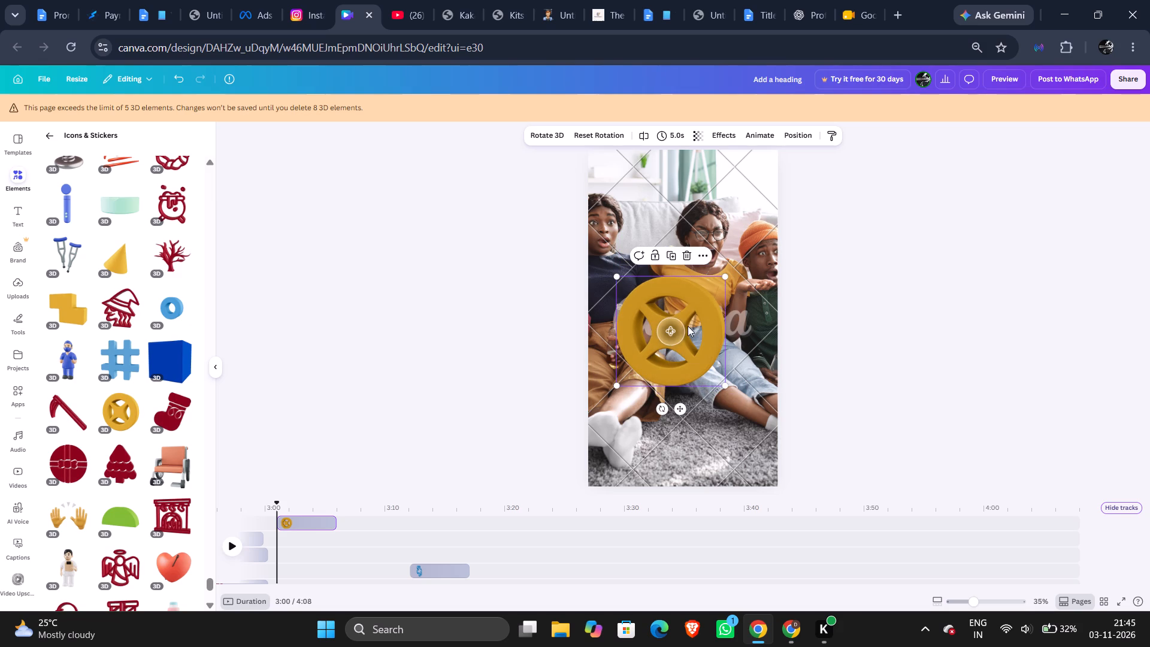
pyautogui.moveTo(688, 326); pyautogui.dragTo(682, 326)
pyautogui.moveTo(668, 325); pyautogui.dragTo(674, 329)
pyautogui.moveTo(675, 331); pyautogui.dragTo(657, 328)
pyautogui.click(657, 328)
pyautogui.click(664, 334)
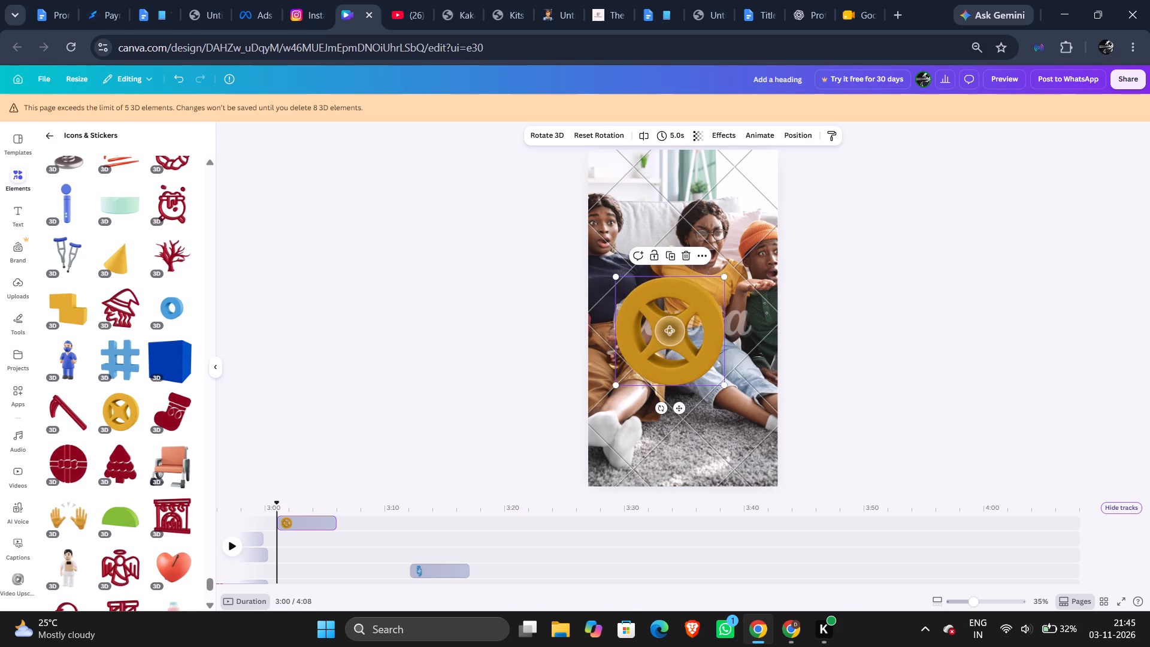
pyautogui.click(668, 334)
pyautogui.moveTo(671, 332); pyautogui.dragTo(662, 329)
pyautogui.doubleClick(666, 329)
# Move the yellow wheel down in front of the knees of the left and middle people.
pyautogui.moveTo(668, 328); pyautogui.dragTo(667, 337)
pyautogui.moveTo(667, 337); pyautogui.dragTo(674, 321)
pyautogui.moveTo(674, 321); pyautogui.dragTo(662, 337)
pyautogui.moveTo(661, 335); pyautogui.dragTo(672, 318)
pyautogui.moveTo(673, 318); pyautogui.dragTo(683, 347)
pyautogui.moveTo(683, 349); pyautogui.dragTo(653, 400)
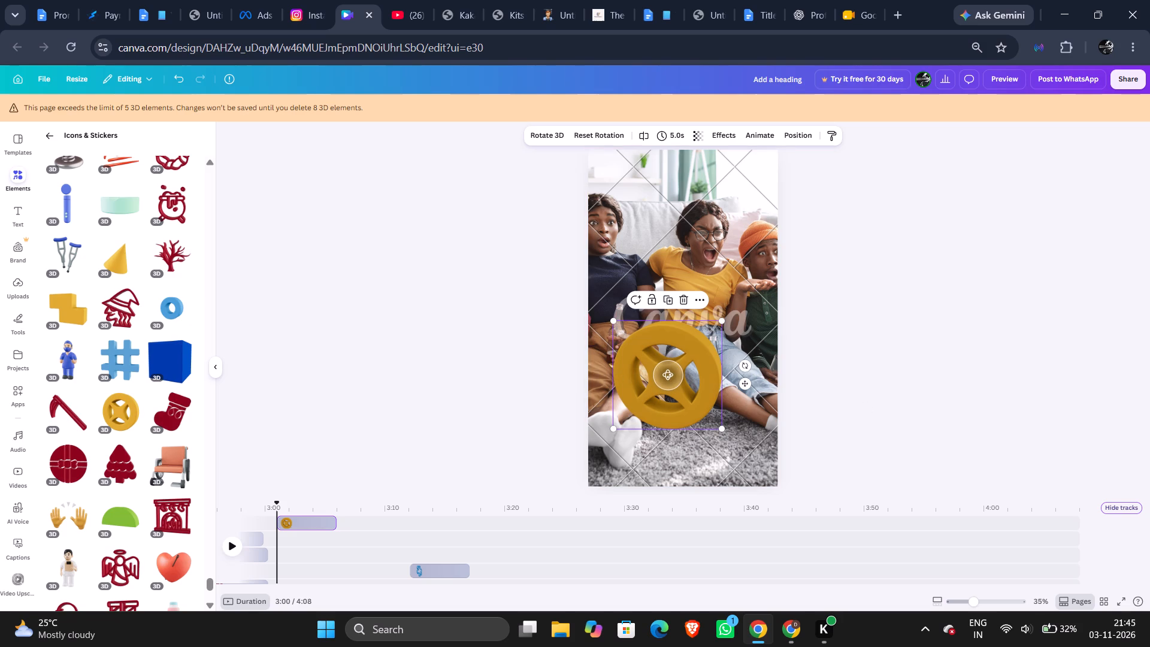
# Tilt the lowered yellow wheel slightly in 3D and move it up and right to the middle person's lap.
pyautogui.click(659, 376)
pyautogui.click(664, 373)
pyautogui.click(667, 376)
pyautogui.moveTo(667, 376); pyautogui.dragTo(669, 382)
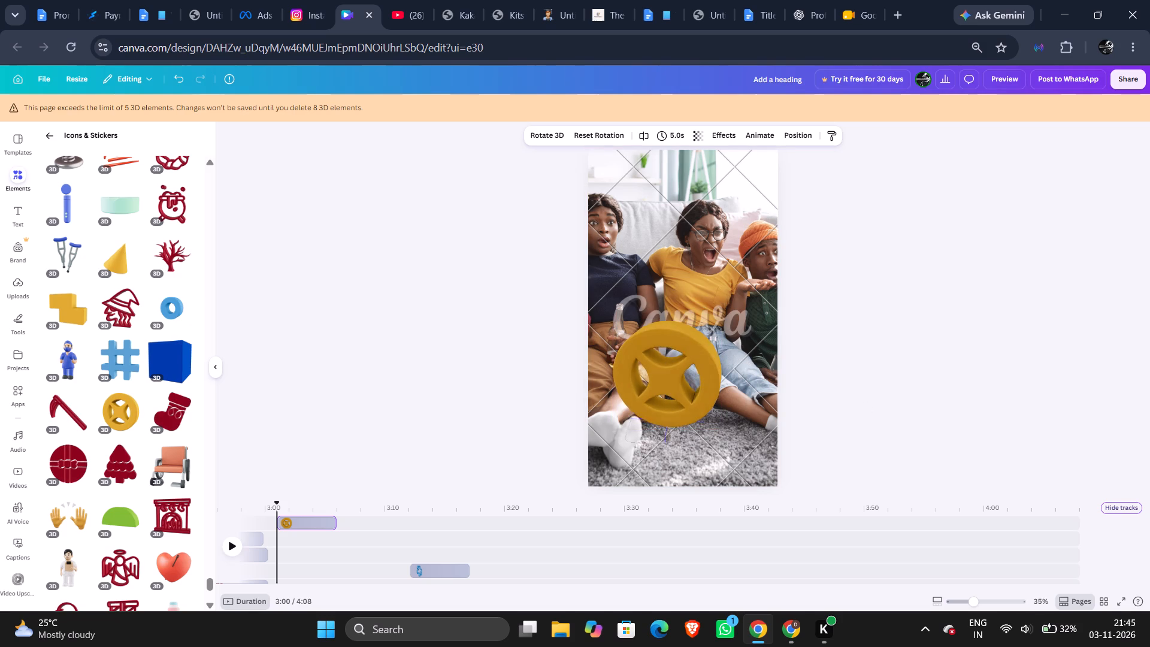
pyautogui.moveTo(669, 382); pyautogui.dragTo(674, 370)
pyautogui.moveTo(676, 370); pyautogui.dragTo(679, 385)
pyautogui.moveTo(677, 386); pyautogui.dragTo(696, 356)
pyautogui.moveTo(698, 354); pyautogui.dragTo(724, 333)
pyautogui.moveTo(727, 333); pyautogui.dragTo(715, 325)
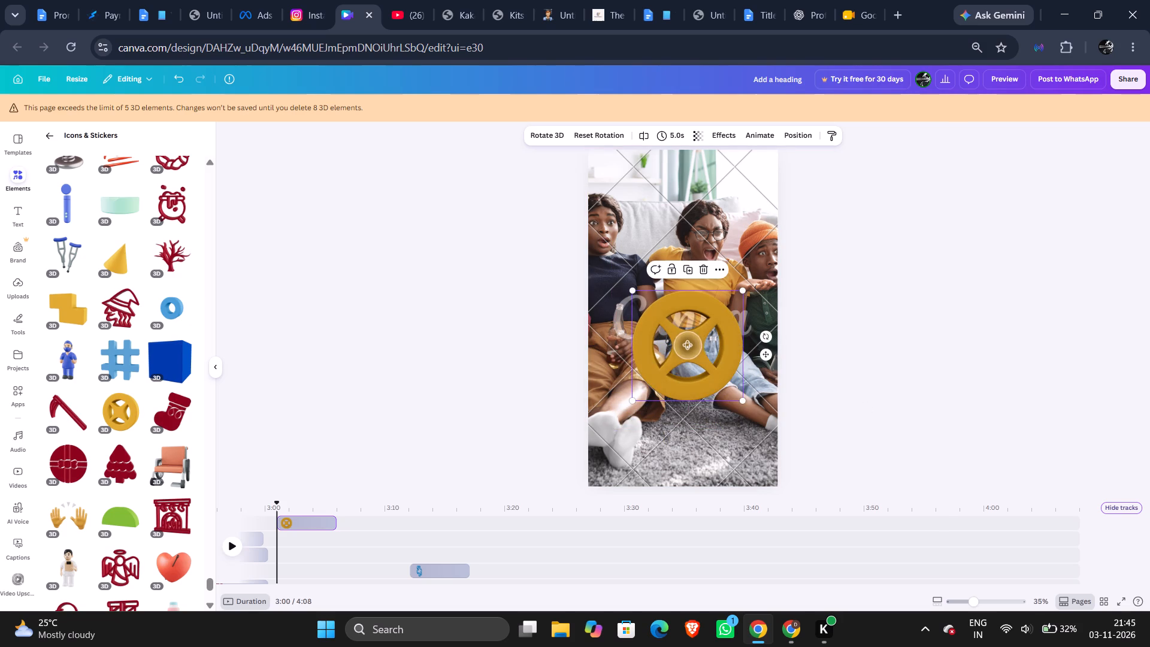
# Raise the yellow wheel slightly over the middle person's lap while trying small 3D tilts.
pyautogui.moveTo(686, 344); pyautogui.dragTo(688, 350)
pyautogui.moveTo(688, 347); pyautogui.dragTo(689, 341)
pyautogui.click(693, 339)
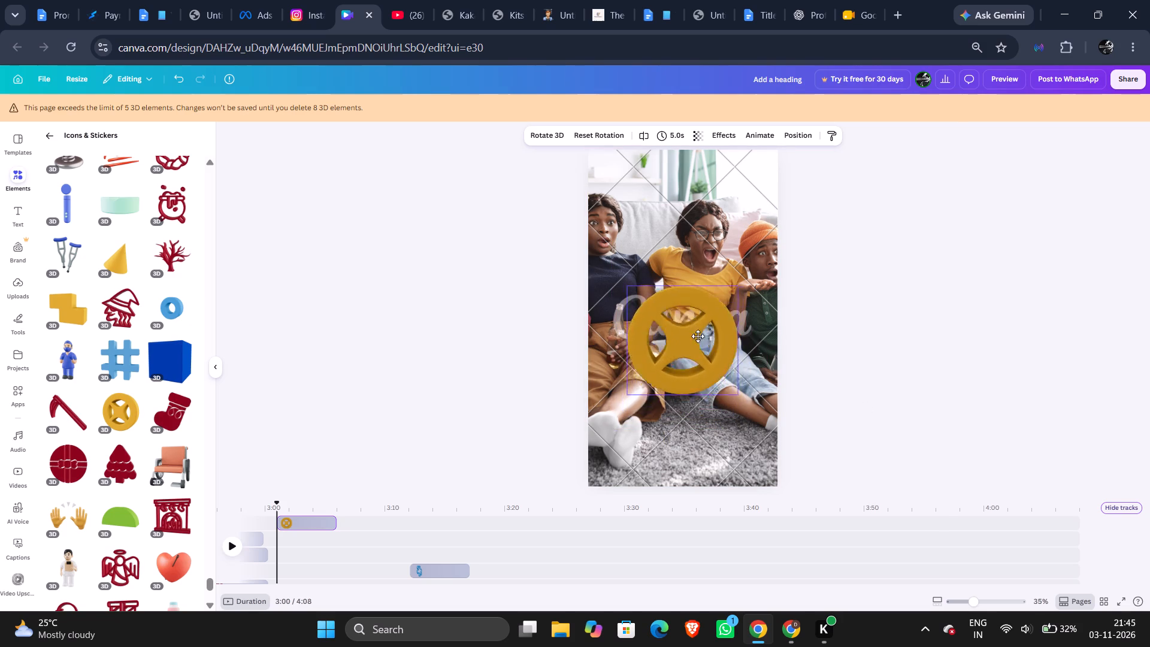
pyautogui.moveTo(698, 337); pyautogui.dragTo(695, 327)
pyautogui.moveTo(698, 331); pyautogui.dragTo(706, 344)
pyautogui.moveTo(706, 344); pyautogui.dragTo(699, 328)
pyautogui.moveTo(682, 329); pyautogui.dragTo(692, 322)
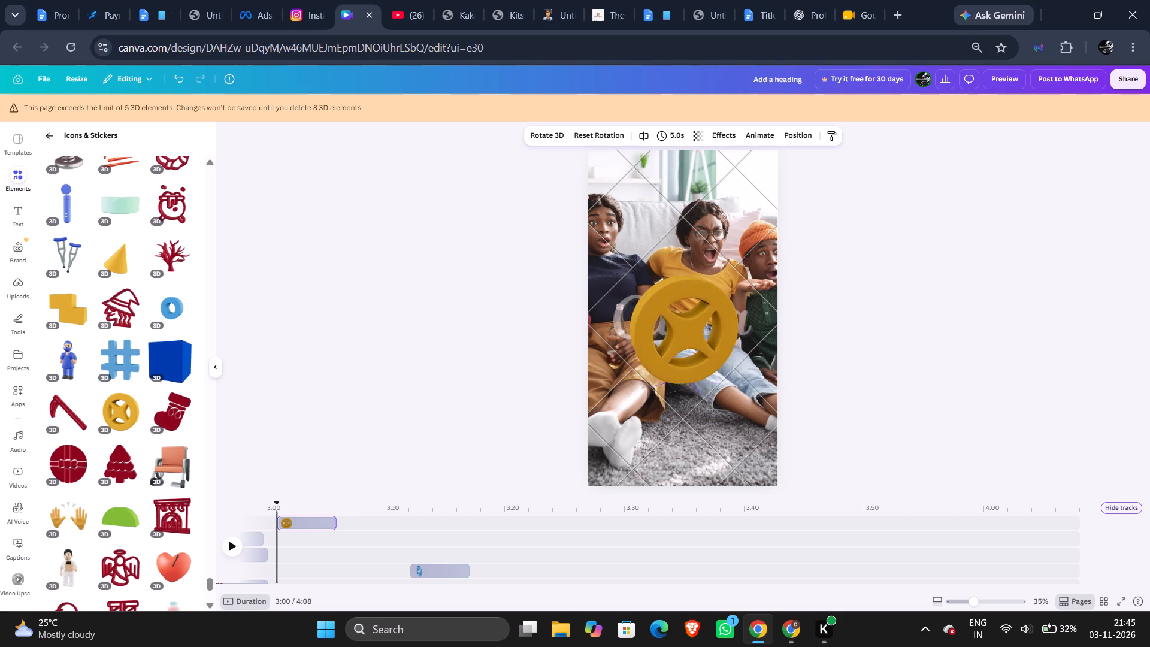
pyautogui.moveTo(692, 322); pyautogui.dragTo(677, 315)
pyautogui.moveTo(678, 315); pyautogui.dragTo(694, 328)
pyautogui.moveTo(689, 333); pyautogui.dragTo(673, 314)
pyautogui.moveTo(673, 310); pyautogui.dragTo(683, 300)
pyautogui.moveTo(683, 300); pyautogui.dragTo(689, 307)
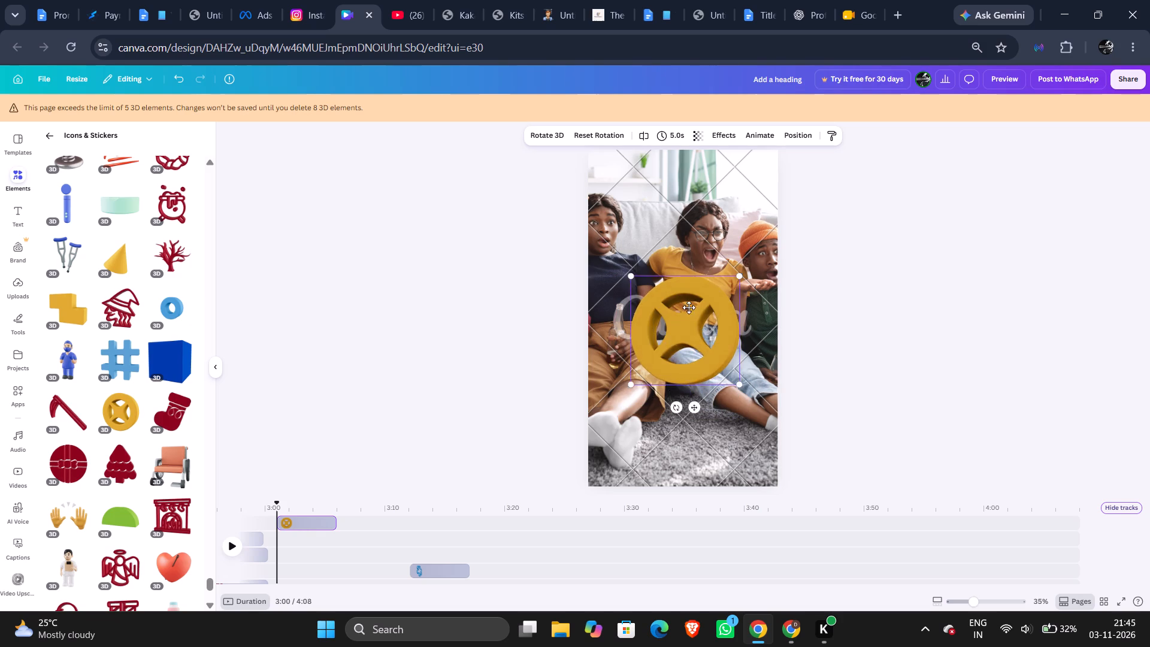
# Move the yellow wheel up and left against the middle person's waist, with its face rotated nearly straight forward.
pyautogui.moveTo(689, 307); pyautogui.dragTo(674, 297)
pyautogui.moveTo(674, 296); pyautogui.dragTo(676, 282)
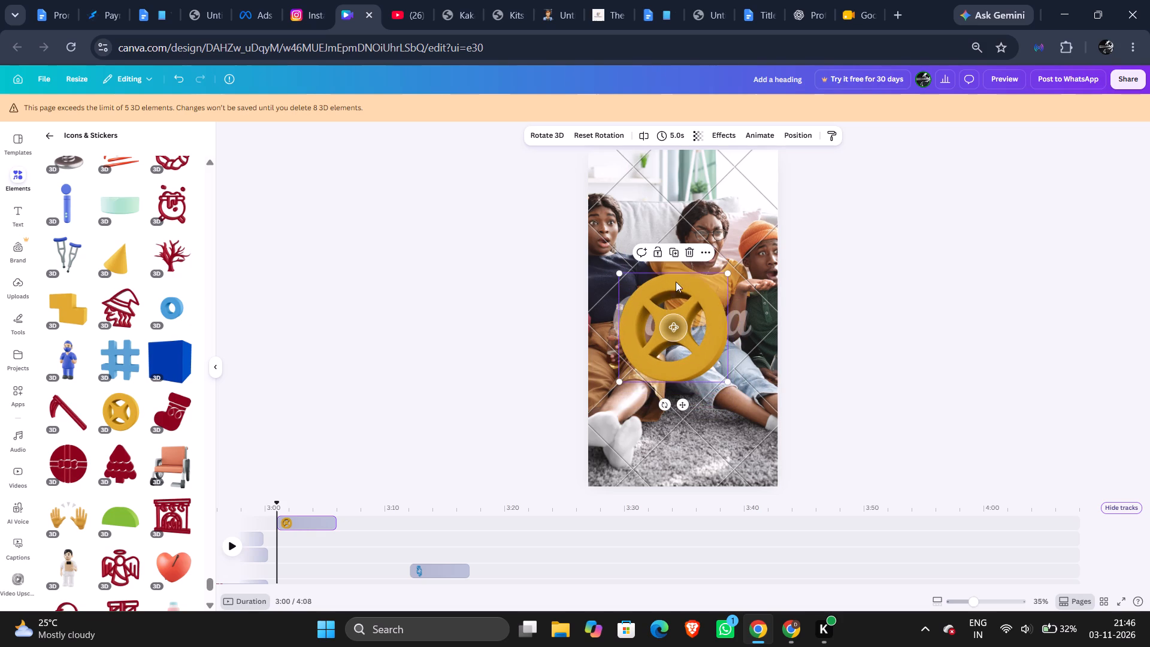
pyautogui.moveTo(676, 282); pyautogui.dragTo(679, 264)
pyautogui.click(670, 325)
pyautogui.moveTo(676, 325); pyautogui.dragTo(673, 337)
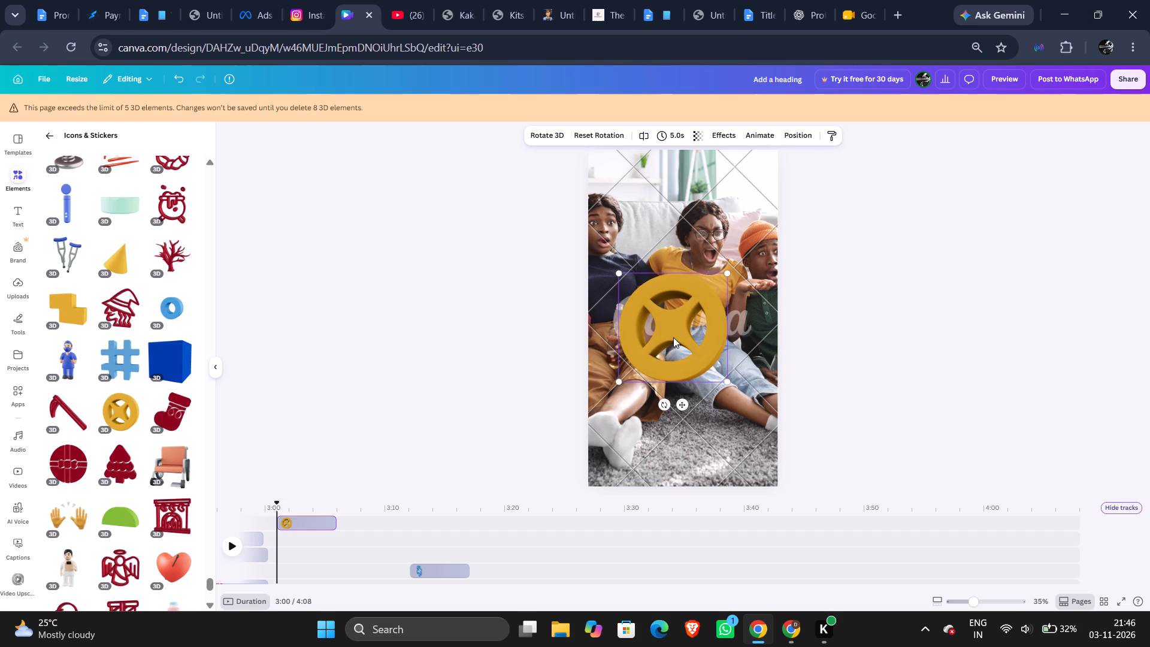
pyautogui.moveTo(673, 337); pyautogui.dragTo(671, 334)
pyautogui.tripleClick(669, 329)
pyautogui.click(675, 329)
pyautogui.moveTo(676, 336); pyautogui.dragTo(673, 326)
pyautogui.click(673, 328)
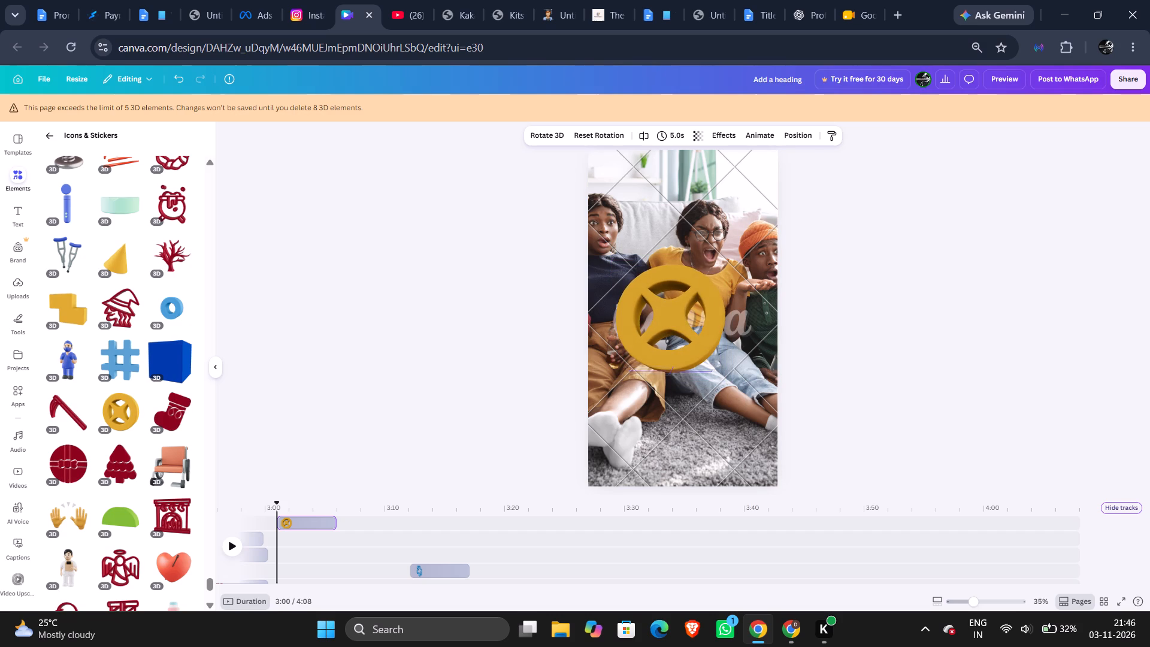
pyautogui.doubleClick(669, 323)
pyautogui.moveTo(670, 322); pyautogui.dragTo(673, 329)
pyautogui.moveTo(673, 331); pyautogui.dragTo(673, 319)
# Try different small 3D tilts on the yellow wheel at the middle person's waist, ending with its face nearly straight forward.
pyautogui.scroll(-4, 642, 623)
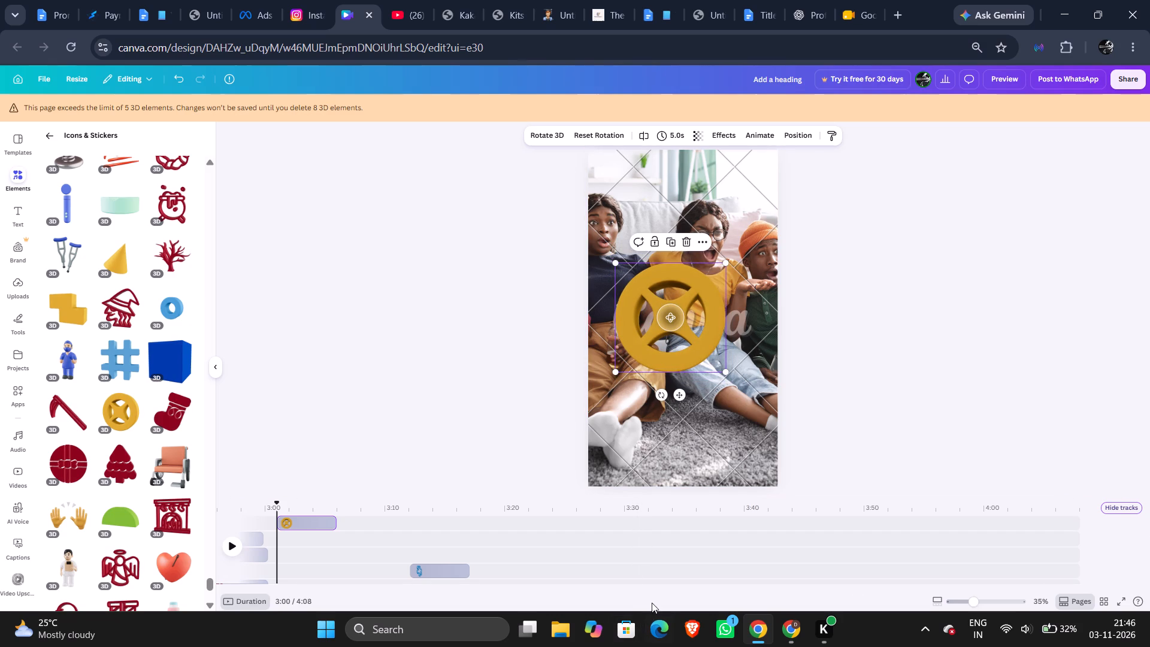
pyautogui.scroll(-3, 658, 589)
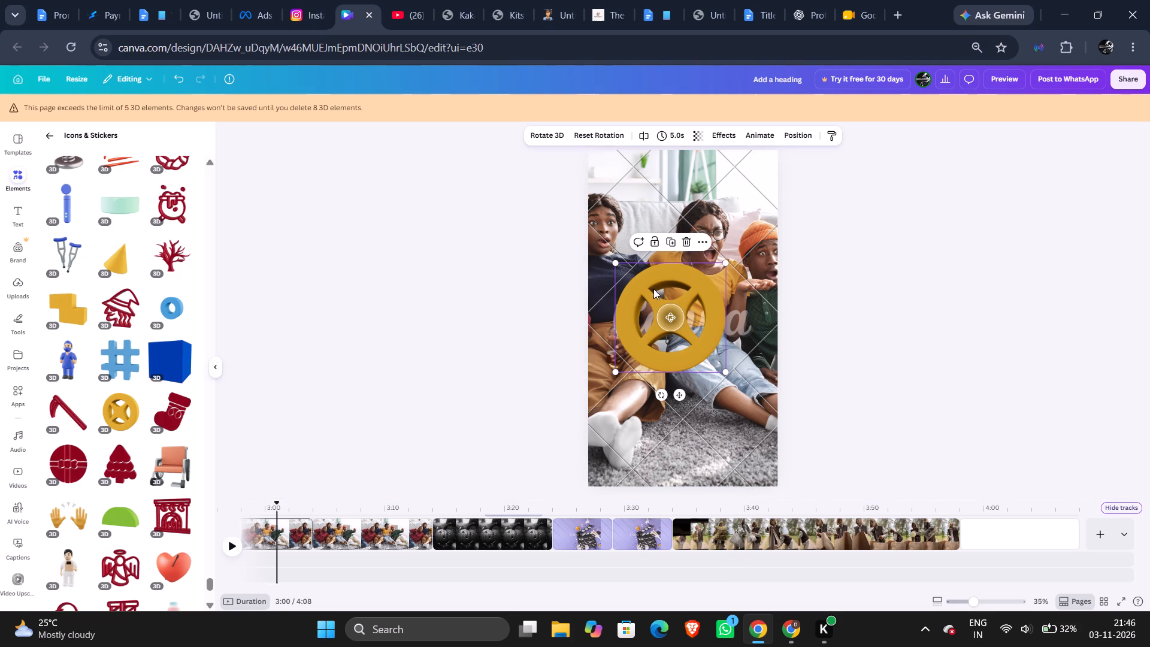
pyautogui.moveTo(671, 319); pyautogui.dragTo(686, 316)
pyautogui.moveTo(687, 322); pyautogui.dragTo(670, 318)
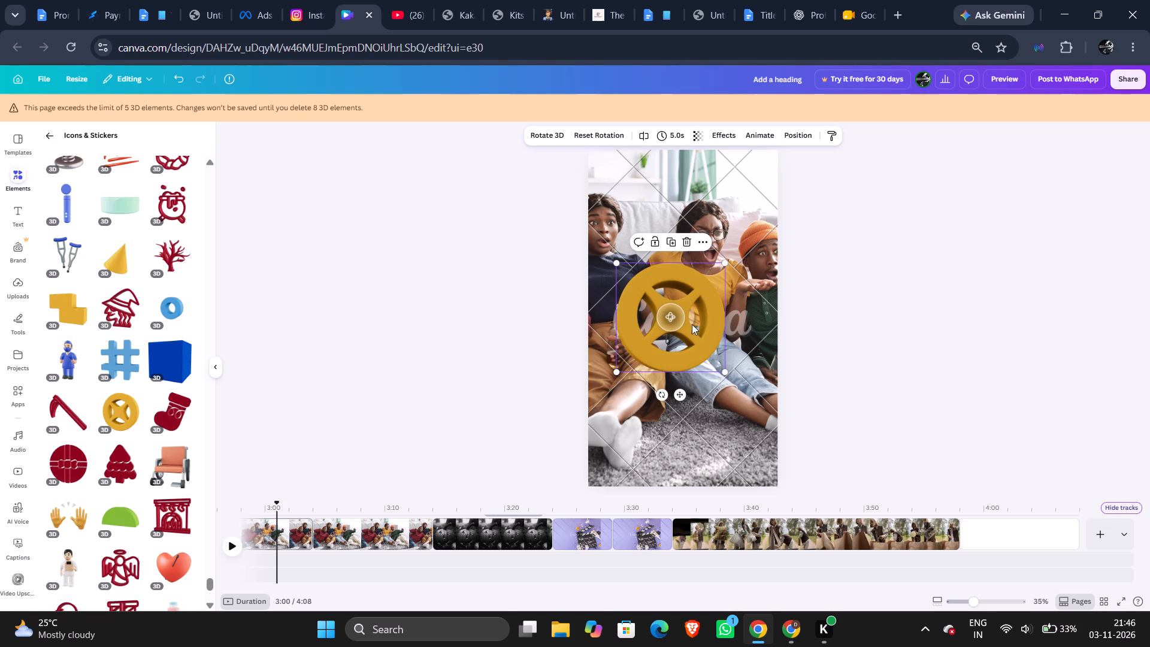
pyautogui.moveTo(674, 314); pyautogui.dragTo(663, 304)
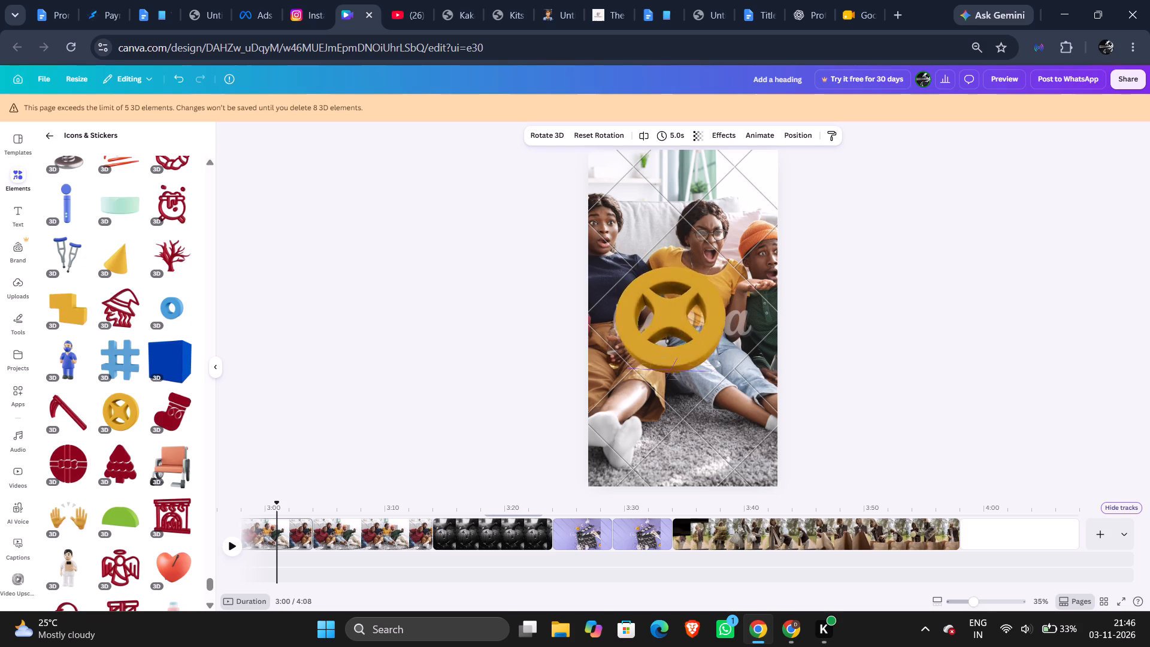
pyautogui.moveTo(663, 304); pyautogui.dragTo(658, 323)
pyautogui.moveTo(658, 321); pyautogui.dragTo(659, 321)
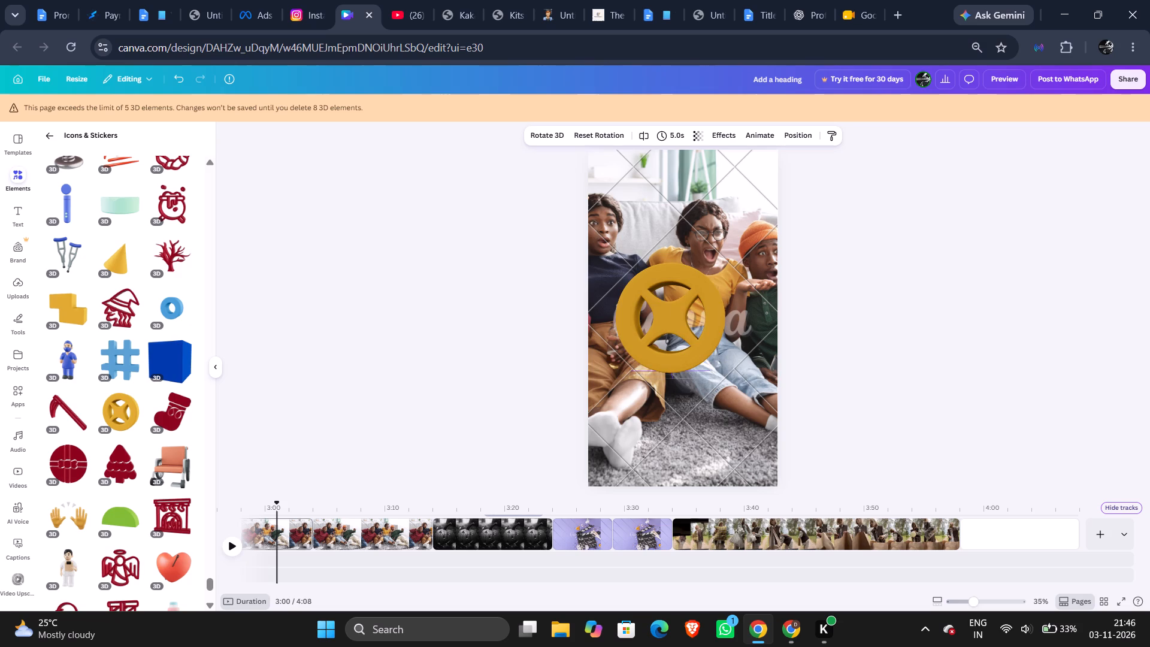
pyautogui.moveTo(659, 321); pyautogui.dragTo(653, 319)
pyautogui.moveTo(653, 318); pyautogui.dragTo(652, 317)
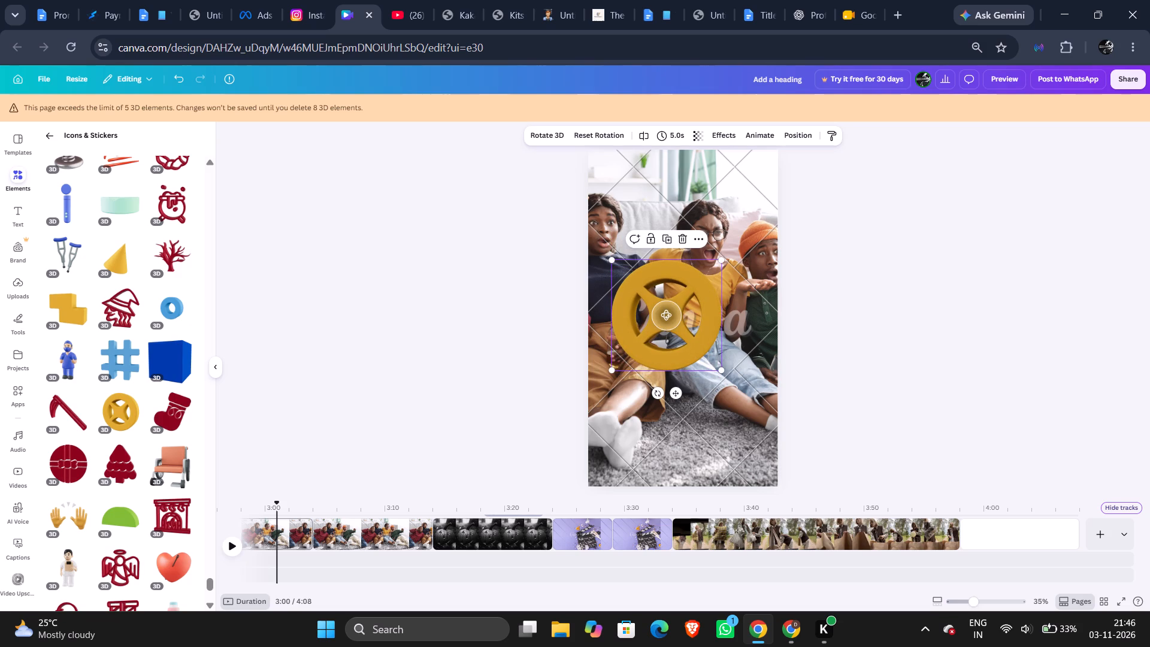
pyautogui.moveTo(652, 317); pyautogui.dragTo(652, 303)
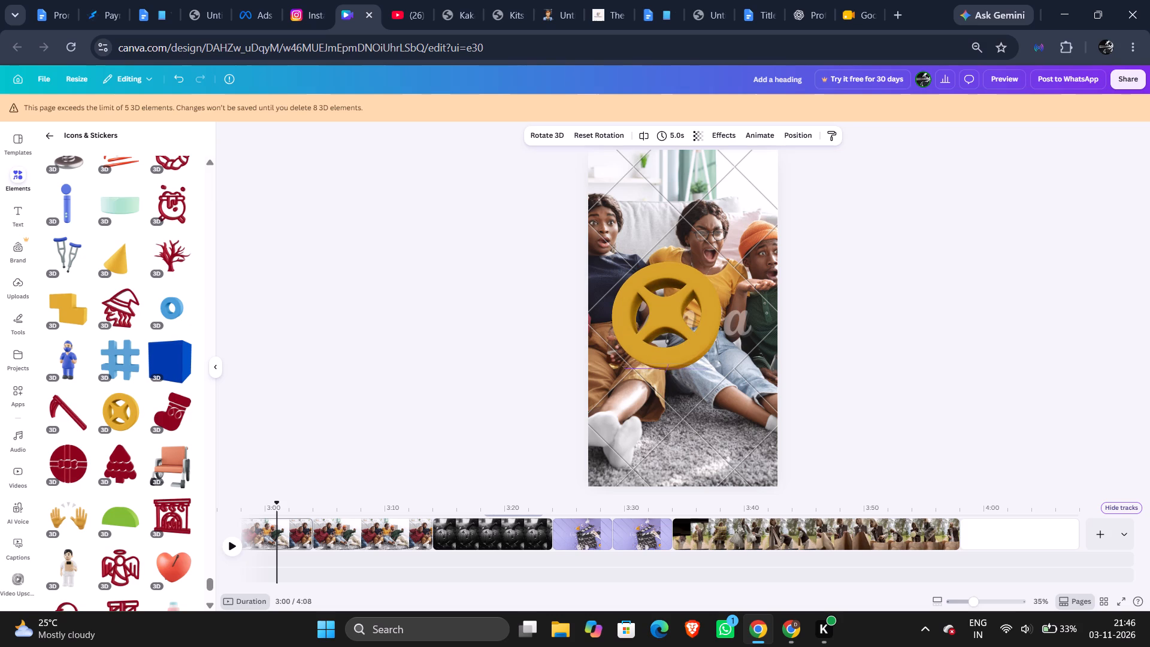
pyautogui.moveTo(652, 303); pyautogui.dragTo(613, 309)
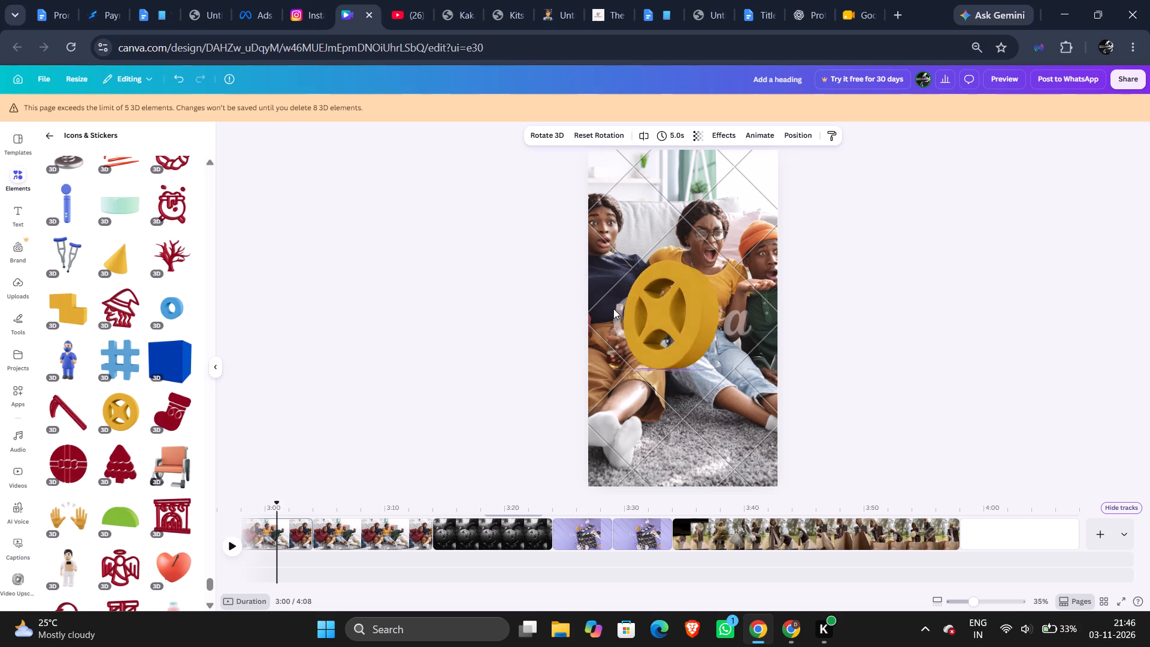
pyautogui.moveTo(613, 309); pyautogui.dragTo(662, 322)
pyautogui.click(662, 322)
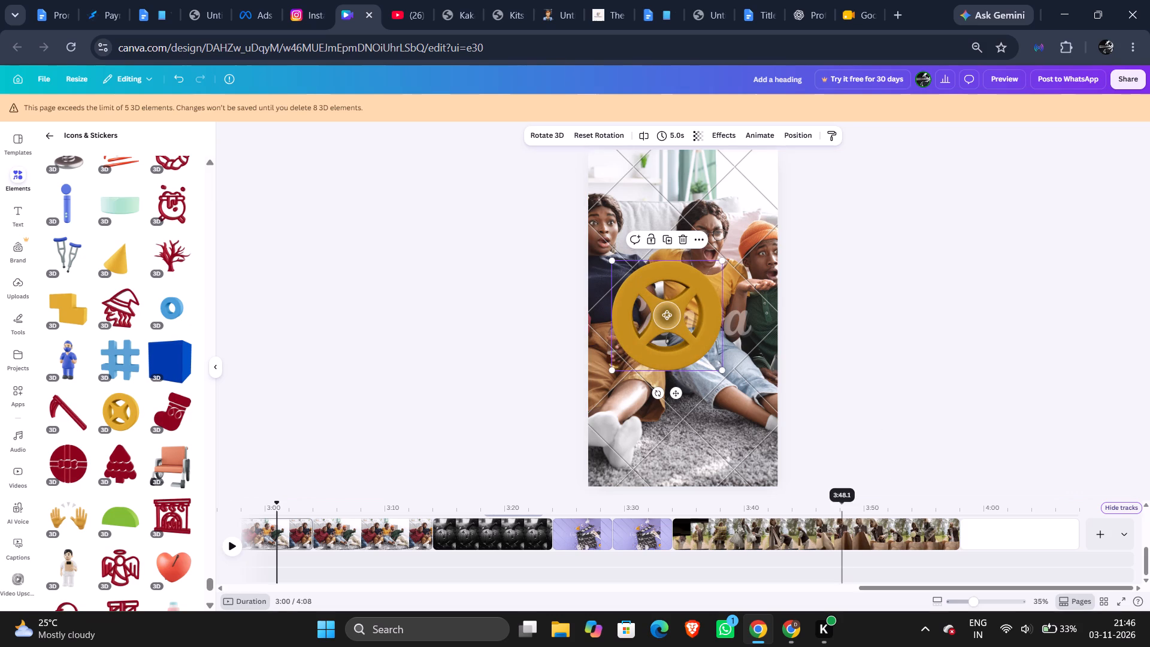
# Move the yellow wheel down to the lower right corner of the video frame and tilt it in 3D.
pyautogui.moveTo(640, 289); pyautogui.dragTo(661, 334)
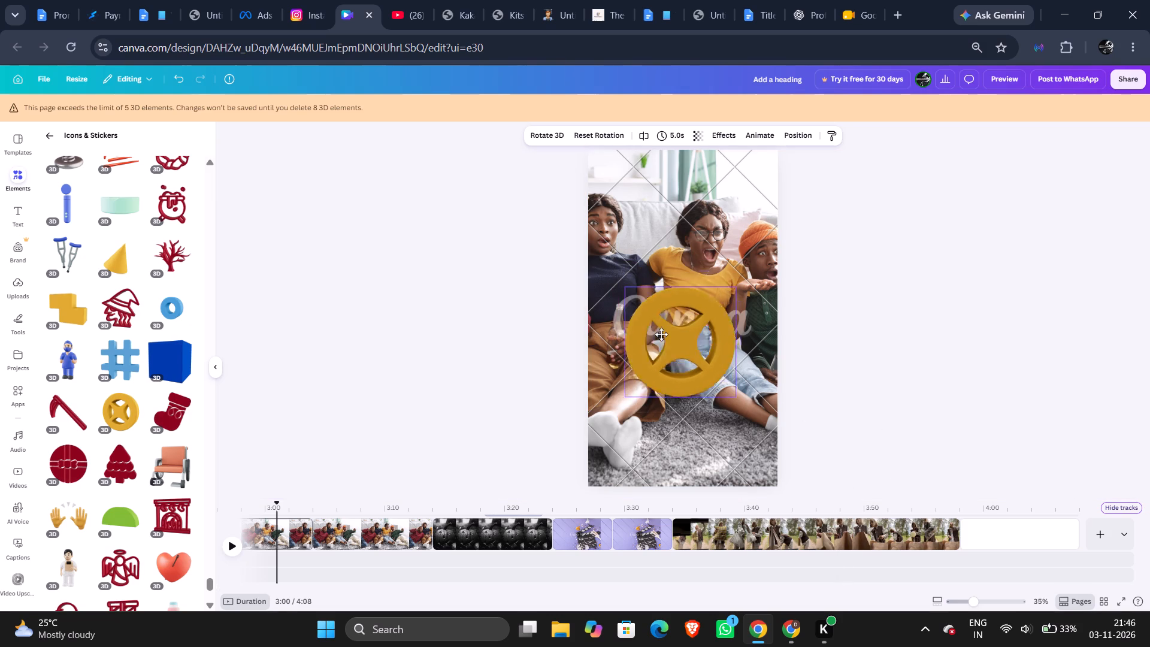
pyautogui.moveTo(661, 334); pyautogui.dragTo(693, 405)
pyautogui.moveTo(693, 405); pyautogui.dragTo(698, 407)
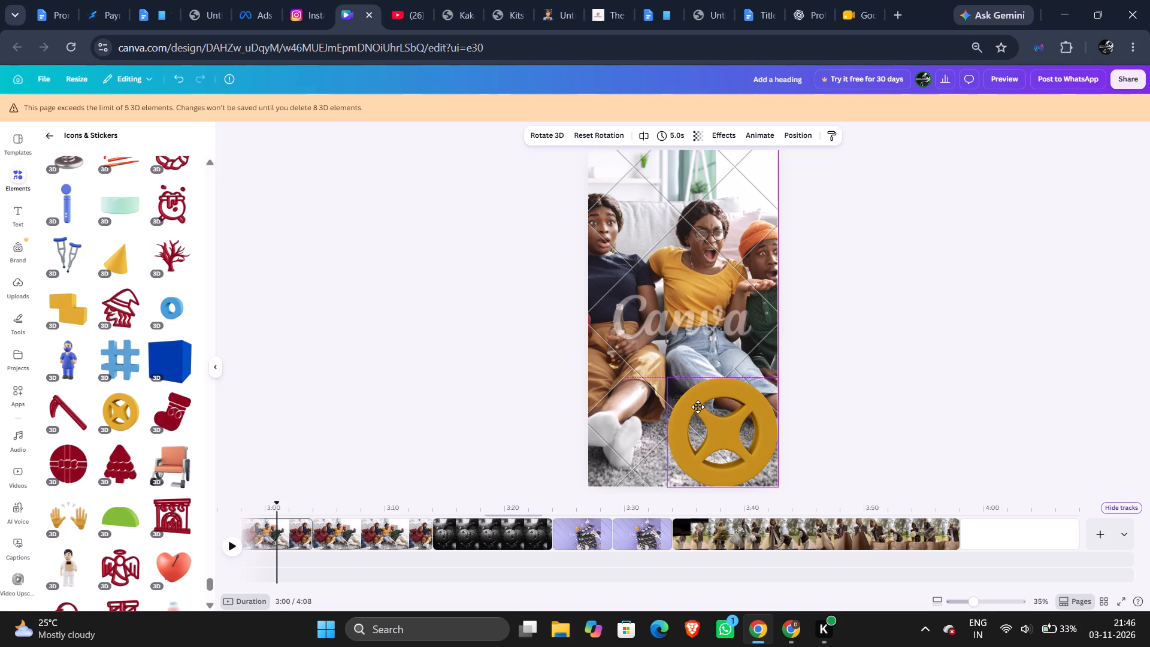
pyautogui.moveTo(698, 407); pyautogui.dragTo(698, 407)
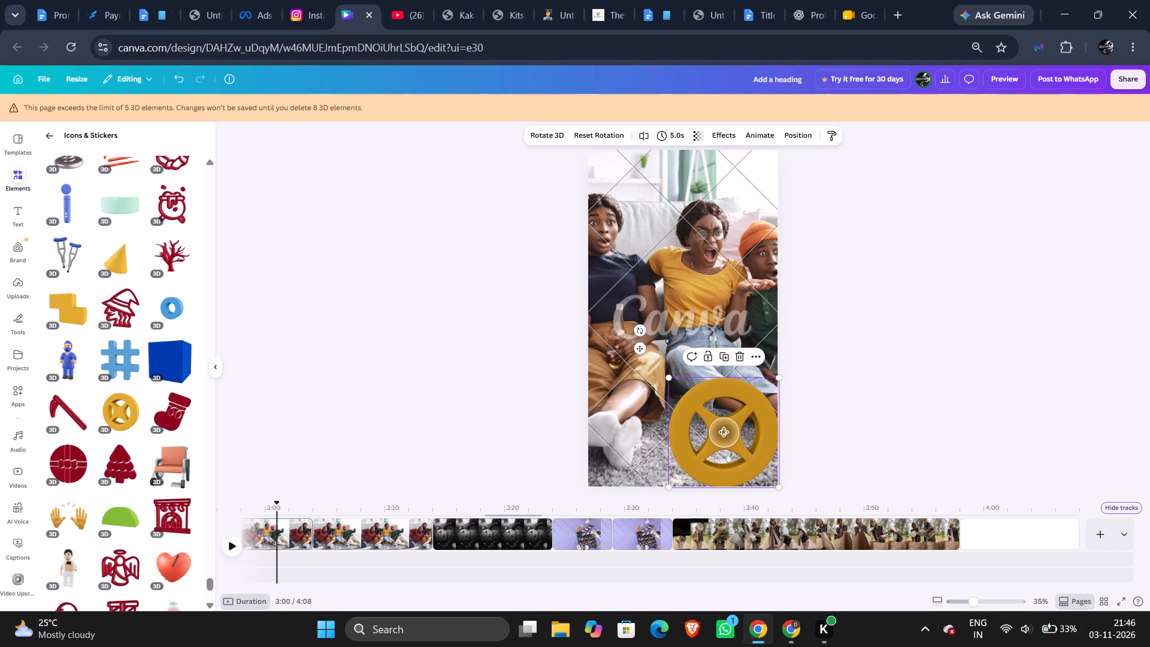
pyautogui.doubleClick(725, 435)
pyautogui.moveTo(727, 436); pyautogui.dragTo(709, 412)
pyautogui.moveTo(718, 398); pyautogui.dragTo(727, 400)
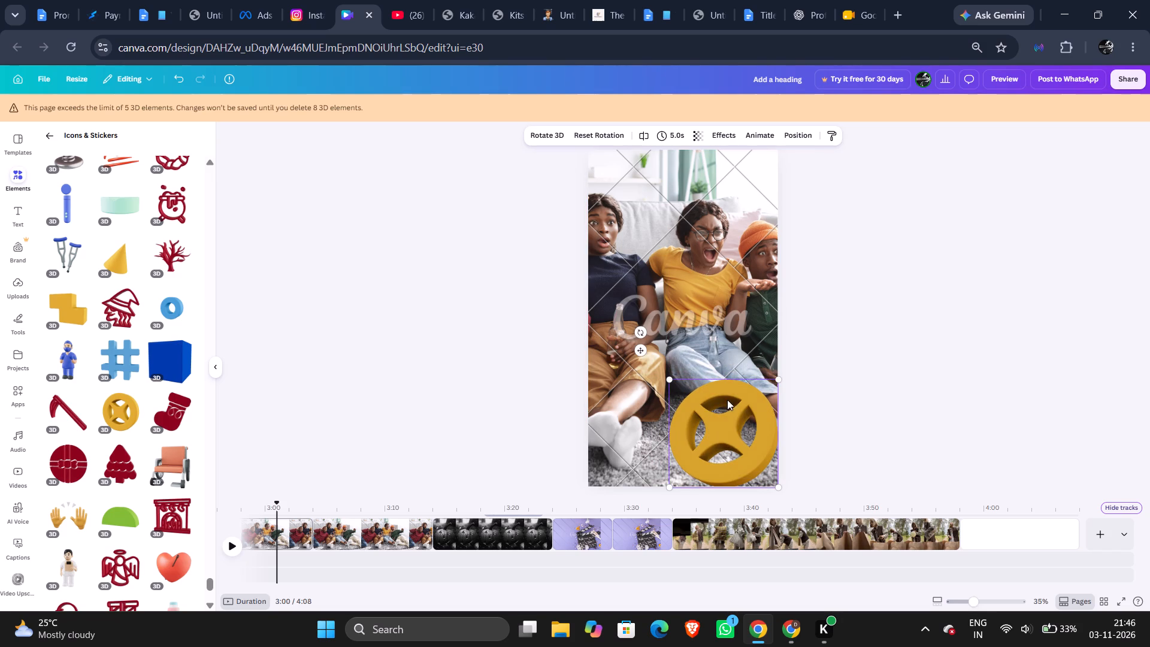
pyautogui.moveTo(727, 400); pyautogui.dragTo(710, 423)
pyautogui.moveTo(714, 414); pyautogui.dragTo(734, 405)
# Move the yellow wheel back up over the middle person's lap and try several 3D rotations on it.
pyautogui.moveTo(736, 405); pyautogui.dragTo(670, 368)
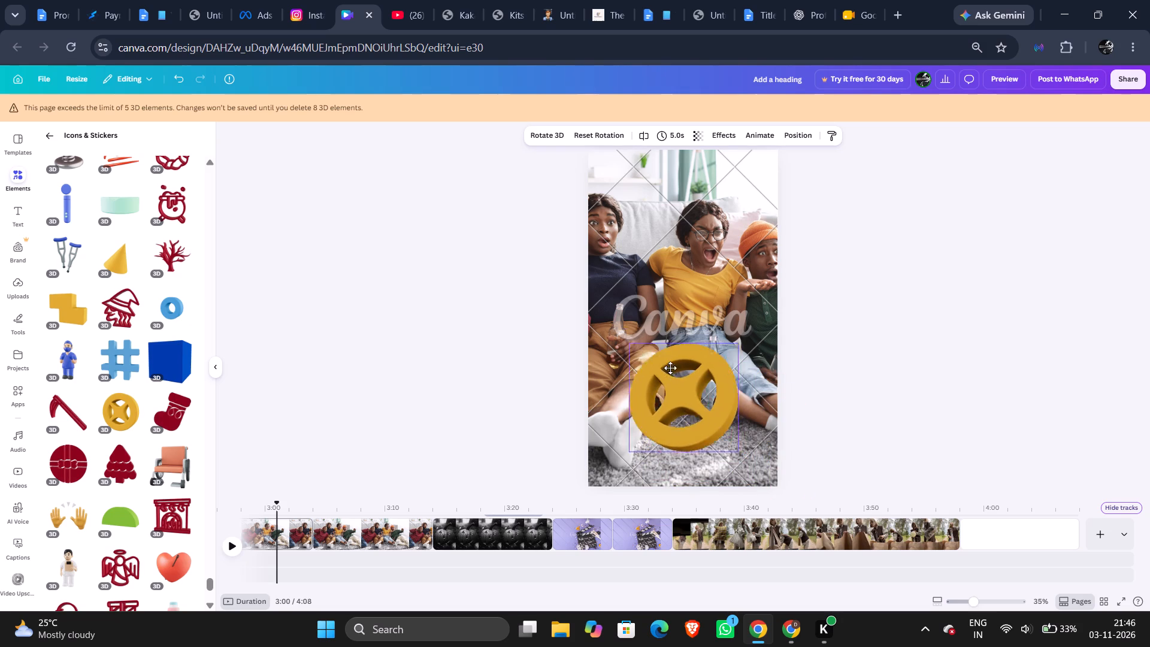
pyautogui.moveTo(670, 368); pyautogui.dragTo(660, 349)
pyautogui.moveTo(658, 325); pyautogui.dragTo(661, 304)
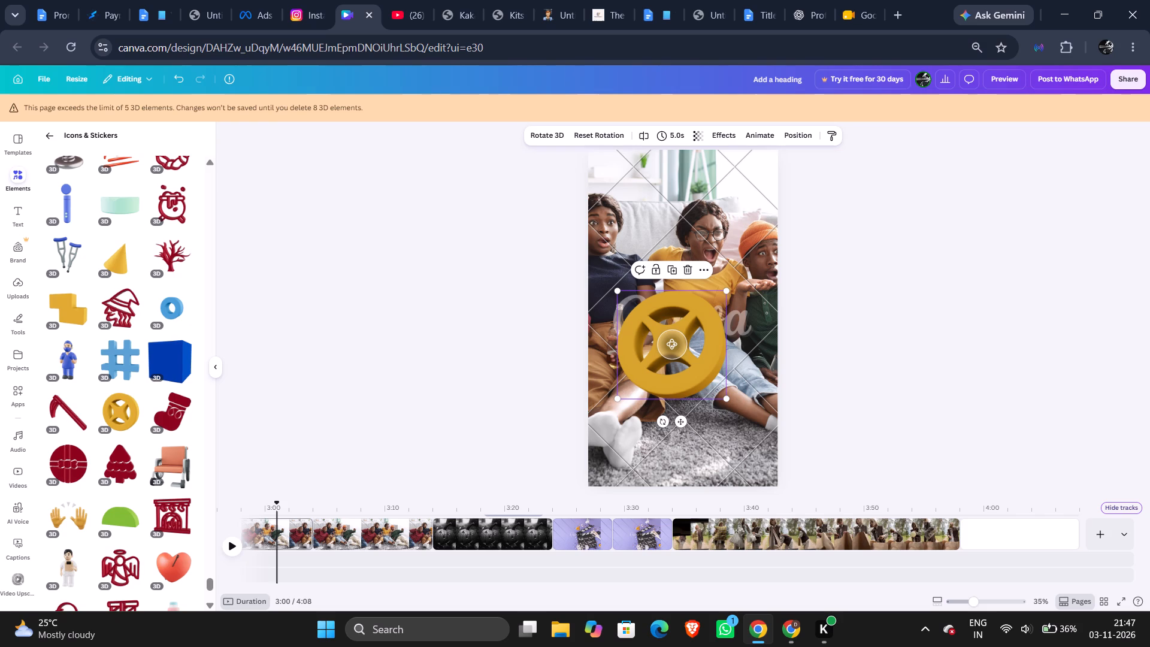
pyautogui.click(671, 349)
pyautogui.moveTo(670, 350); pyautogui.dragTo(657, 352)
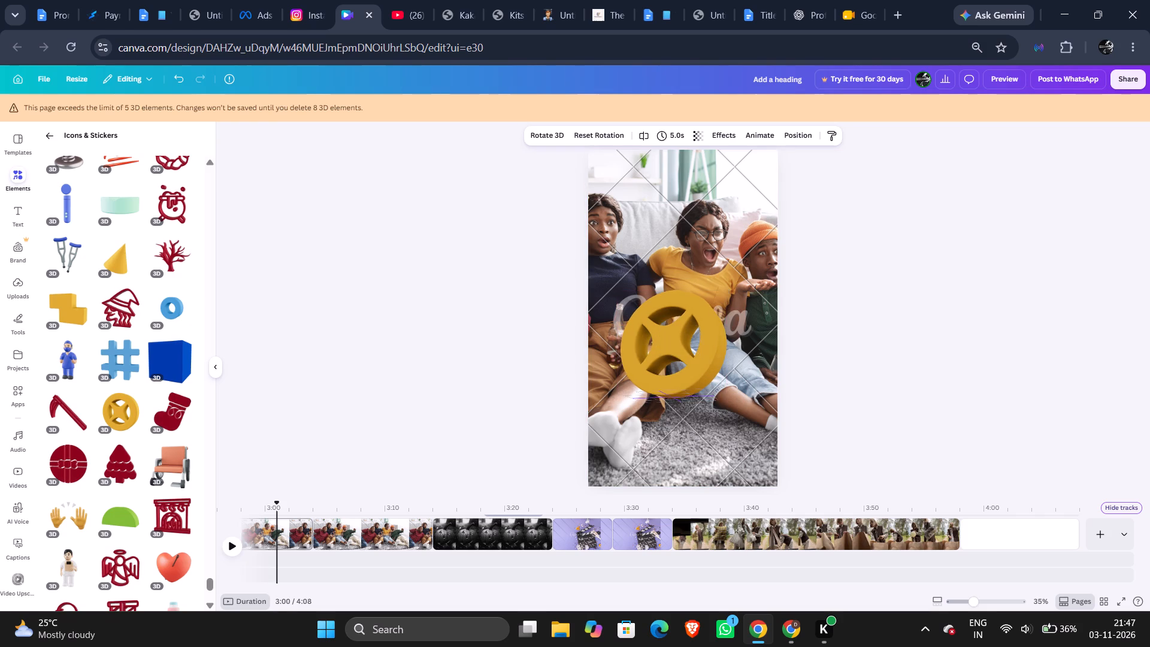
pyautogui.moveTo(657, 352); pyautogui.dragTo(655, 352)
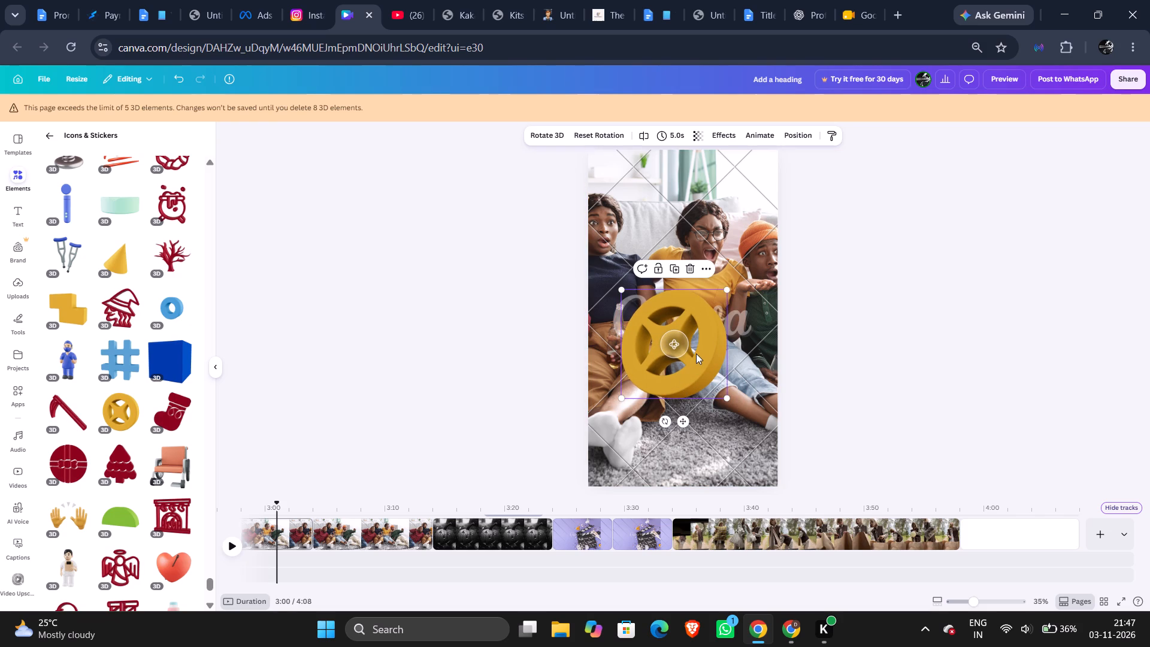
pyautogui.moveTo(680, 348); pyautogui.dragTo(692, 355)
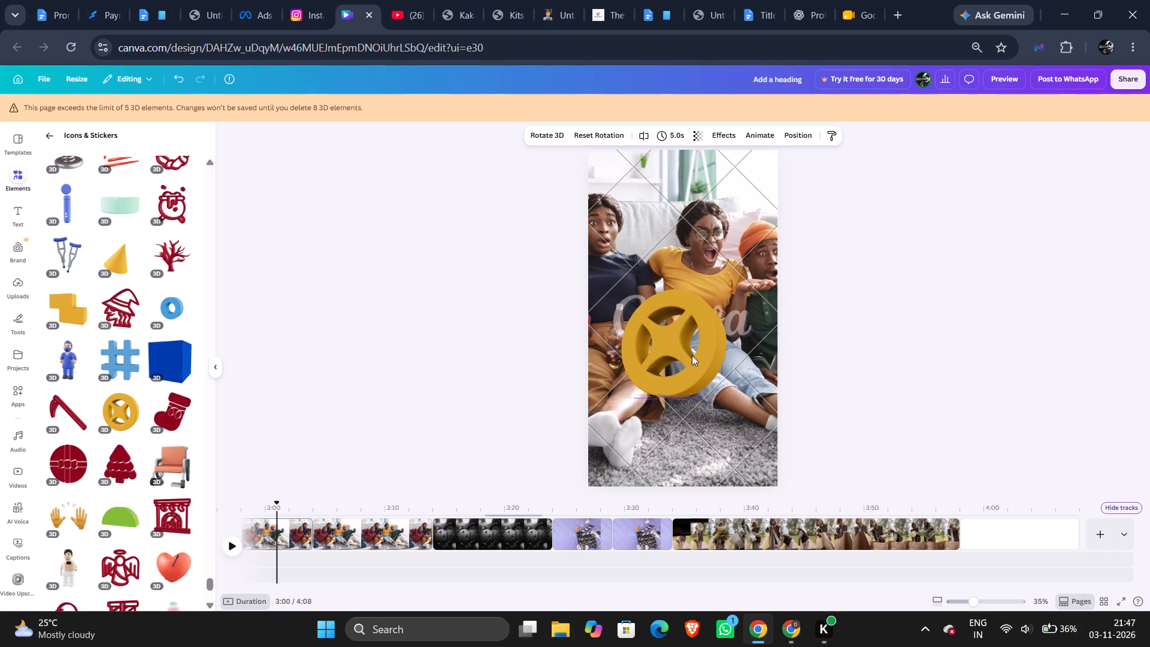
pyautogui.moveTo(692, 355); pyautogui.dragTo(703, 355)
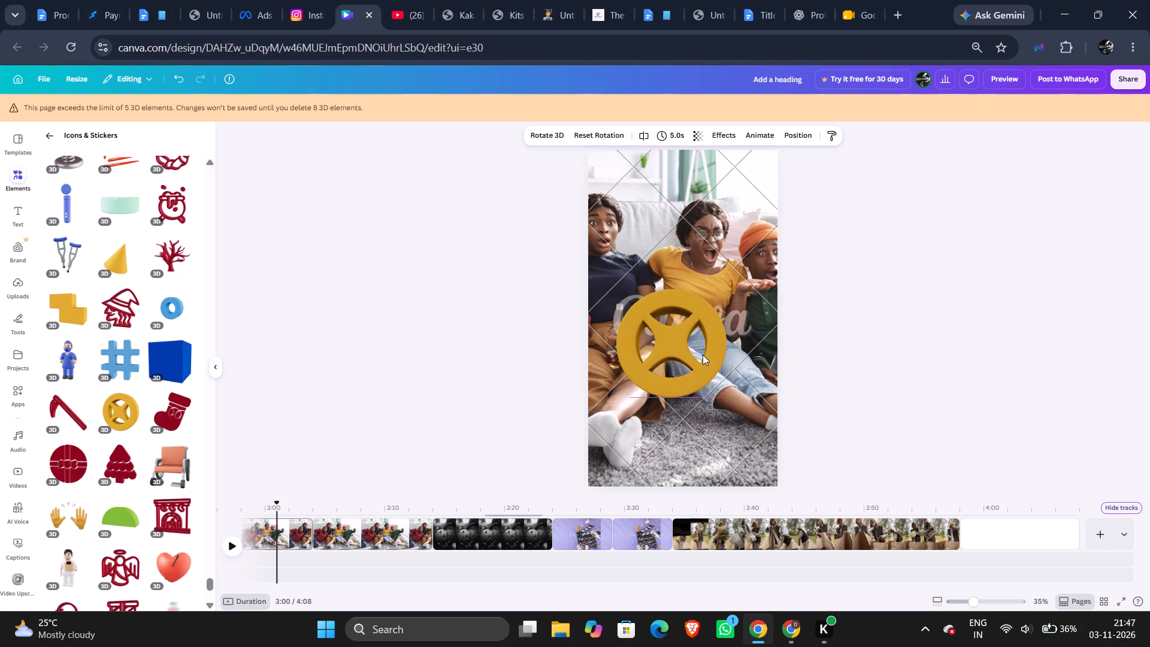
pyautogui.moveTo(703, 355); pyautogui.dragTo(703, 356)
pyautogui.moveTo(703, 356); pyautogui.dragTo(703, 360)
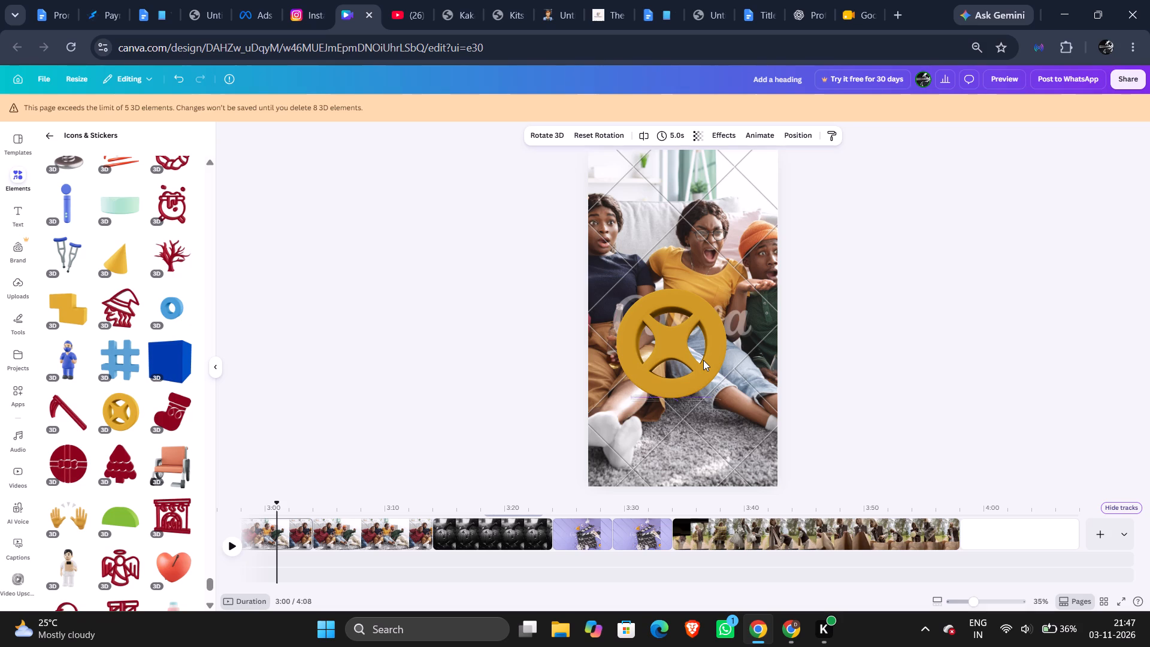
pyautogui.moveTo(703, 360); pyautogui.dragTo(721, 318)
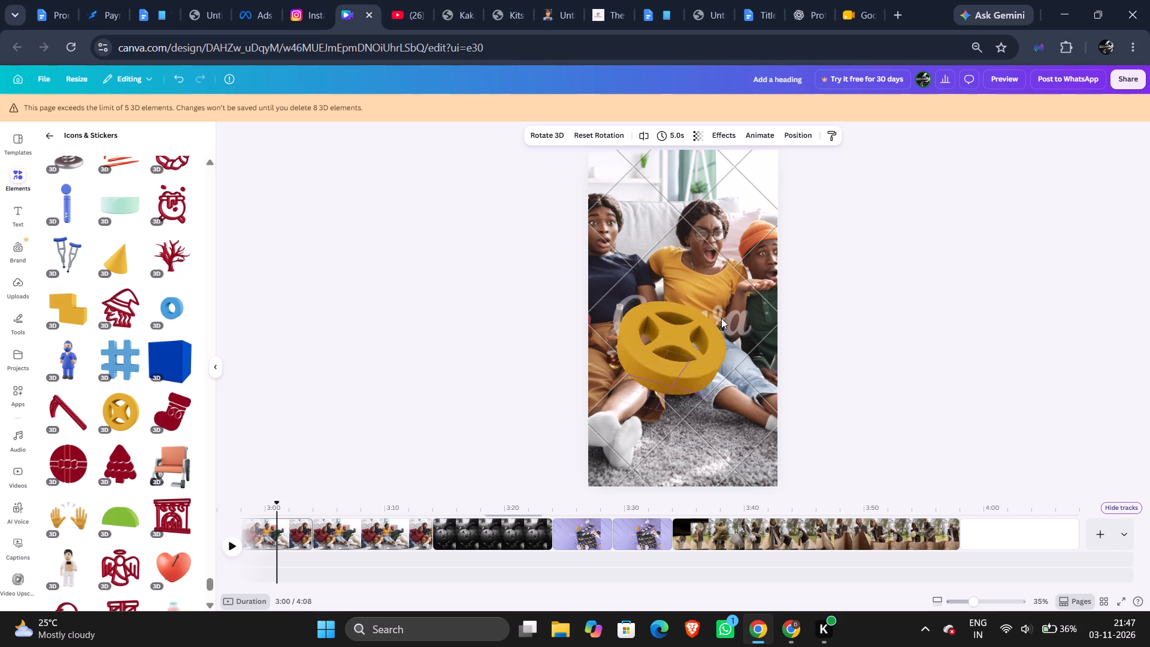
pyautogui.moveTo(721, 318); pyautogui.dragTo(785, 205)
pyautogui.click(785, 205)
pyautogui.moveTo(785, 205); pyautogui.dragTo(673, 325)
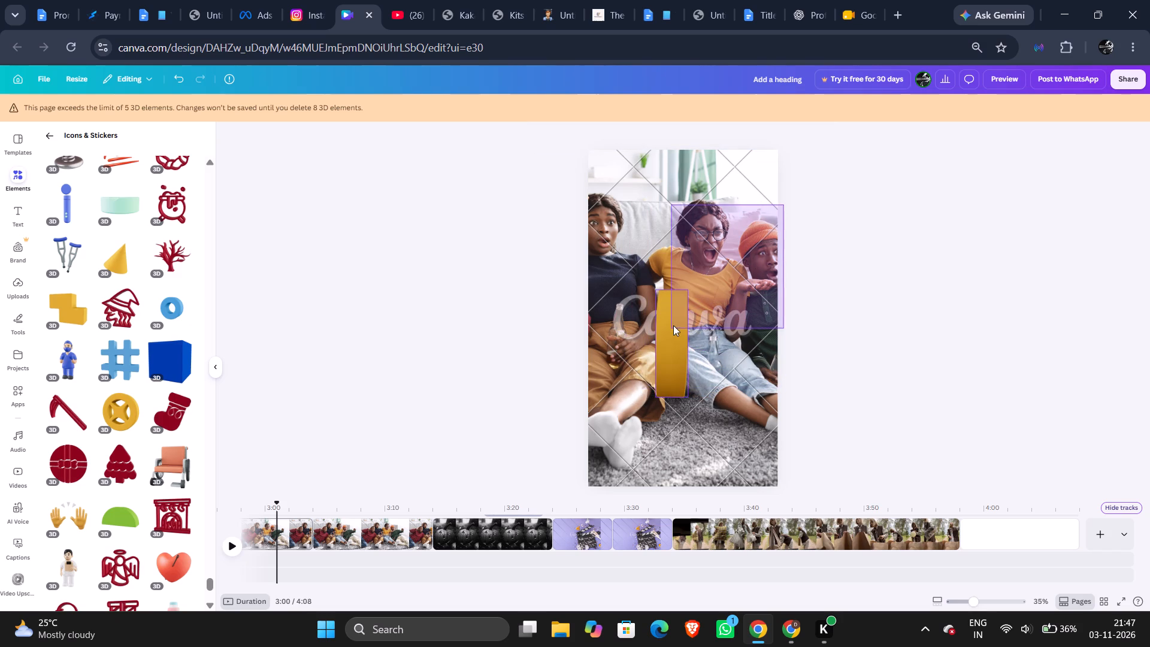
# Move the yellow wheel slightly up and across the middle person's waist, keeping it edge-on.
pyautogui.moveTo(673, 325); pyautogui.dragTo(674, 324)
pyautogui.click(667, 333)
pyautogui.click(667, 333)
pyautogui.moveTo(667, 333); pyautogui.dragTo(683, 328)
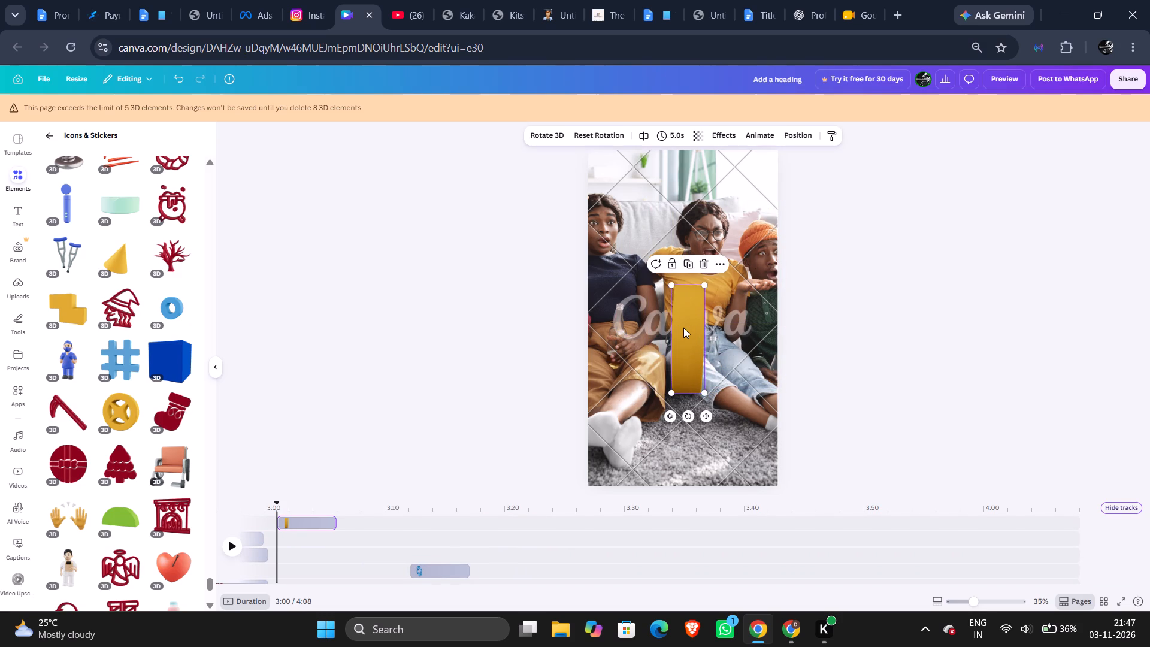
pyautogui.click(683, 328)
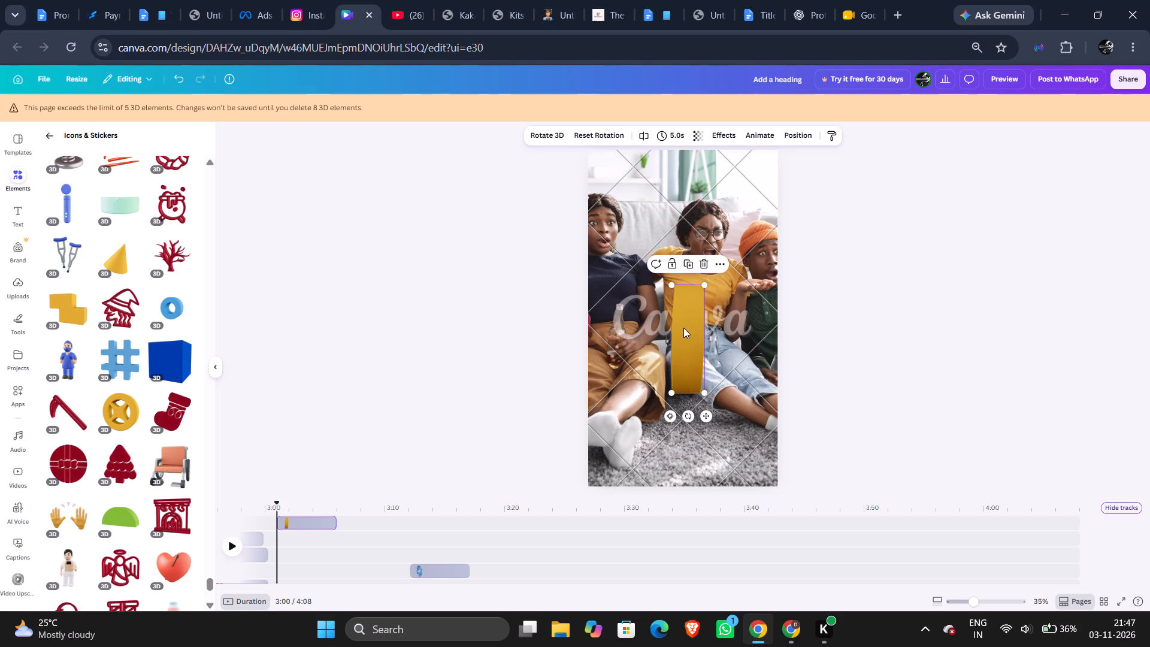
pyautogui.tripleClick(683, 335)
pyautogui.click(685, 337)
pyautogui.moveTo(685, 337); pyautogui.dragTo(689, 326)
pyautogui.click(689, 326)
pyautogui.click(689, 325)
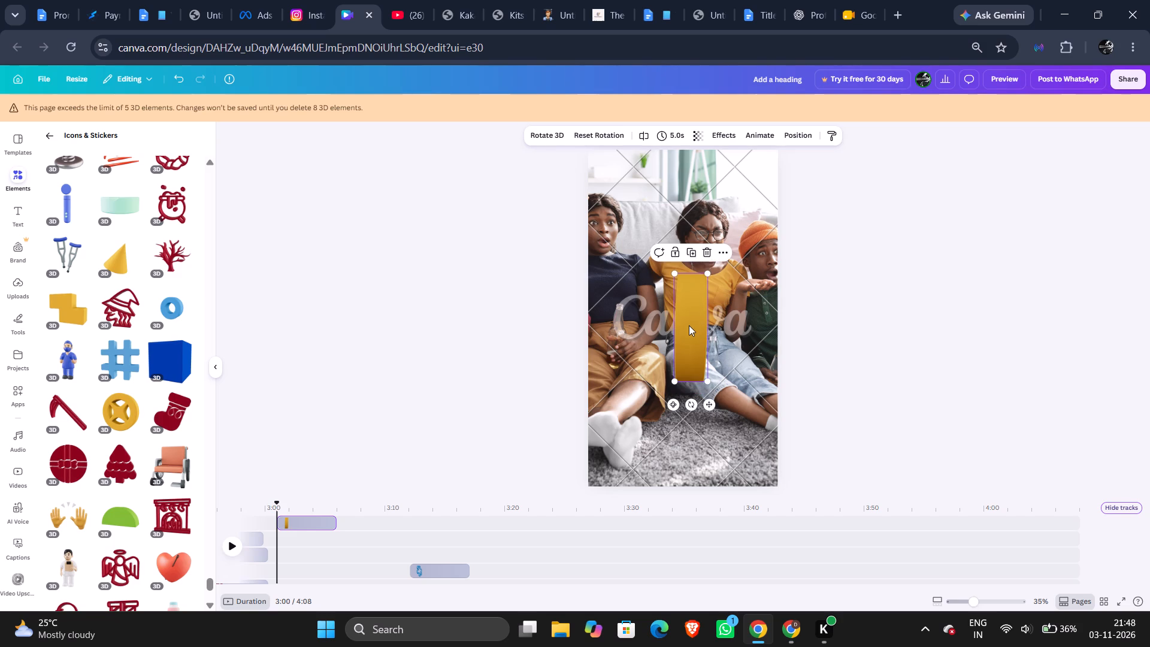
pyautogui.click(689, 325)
# Delete the yellow wheel sticker from the middle person's waist.
pyautogui.click(700, 338)
pyautogui.click(706, 255)
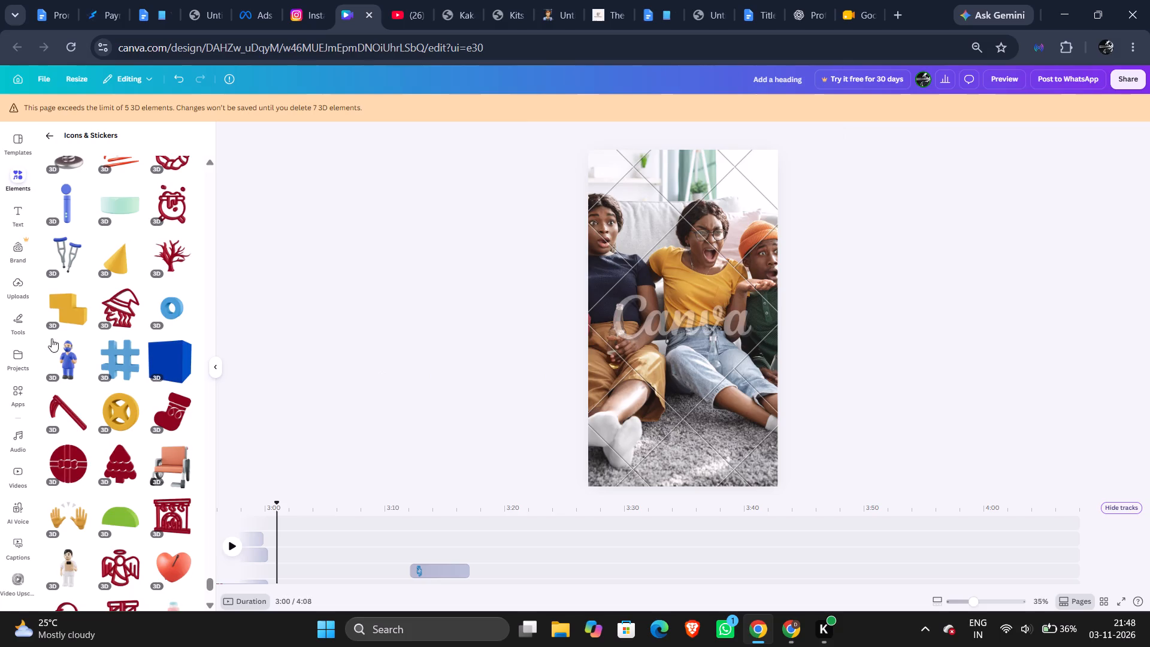
# Add the 3D snowman with the black top hat to the video frame and shrink it to about two-thirds of its size.
pyautogui.scroll(-2, 84, 383)
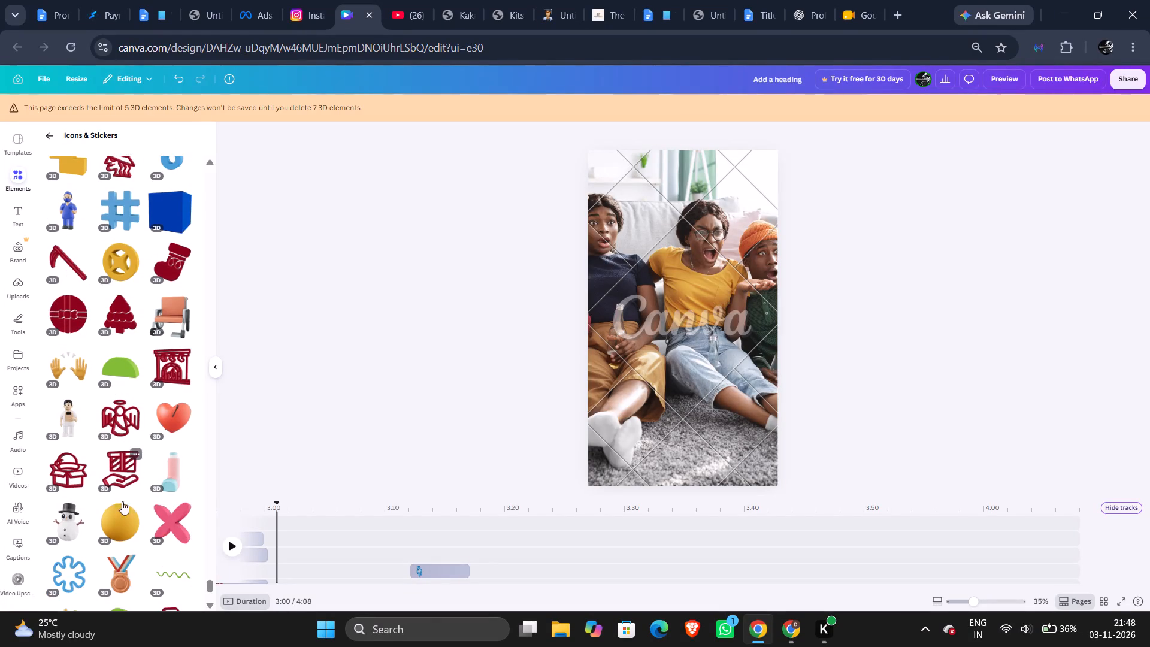
pyautogui.click(65, 522)
pyautogui.click(712, 368)
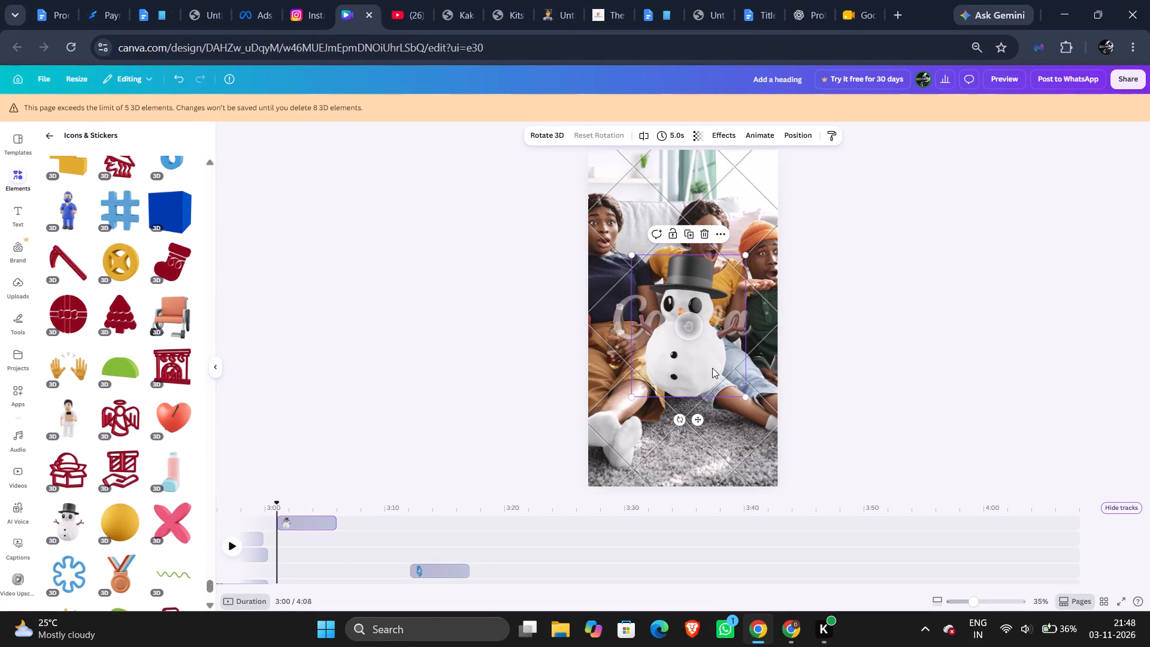
pyautogui.moveTo(746, 397); pyautogui.dragTo(718, 360)
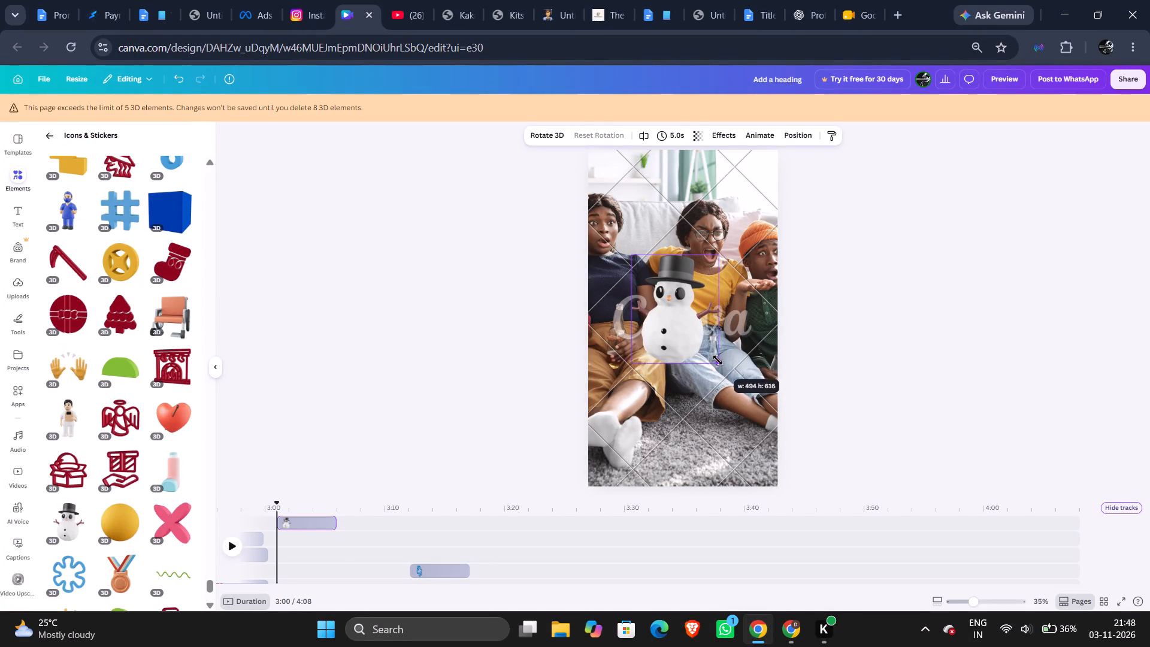
pyautogui.moveTo(718, 360); pyautogui.dragTo(687, 311)
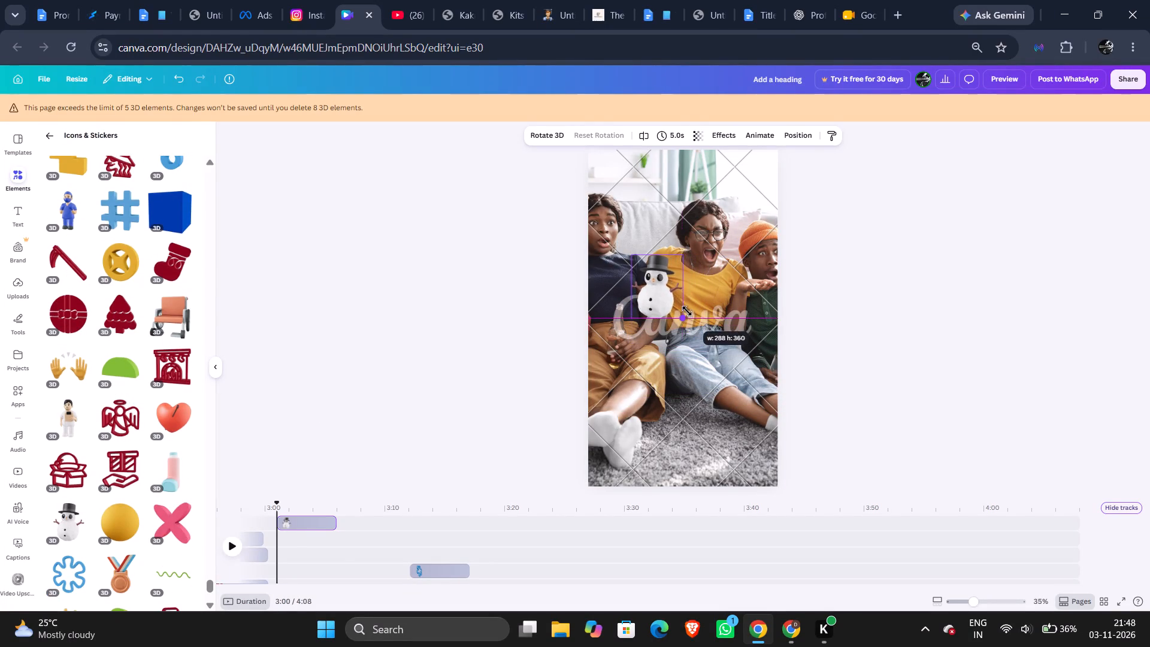
pyautogui.moveTo(687, 311); pyautogui.dragTo(655, 213)
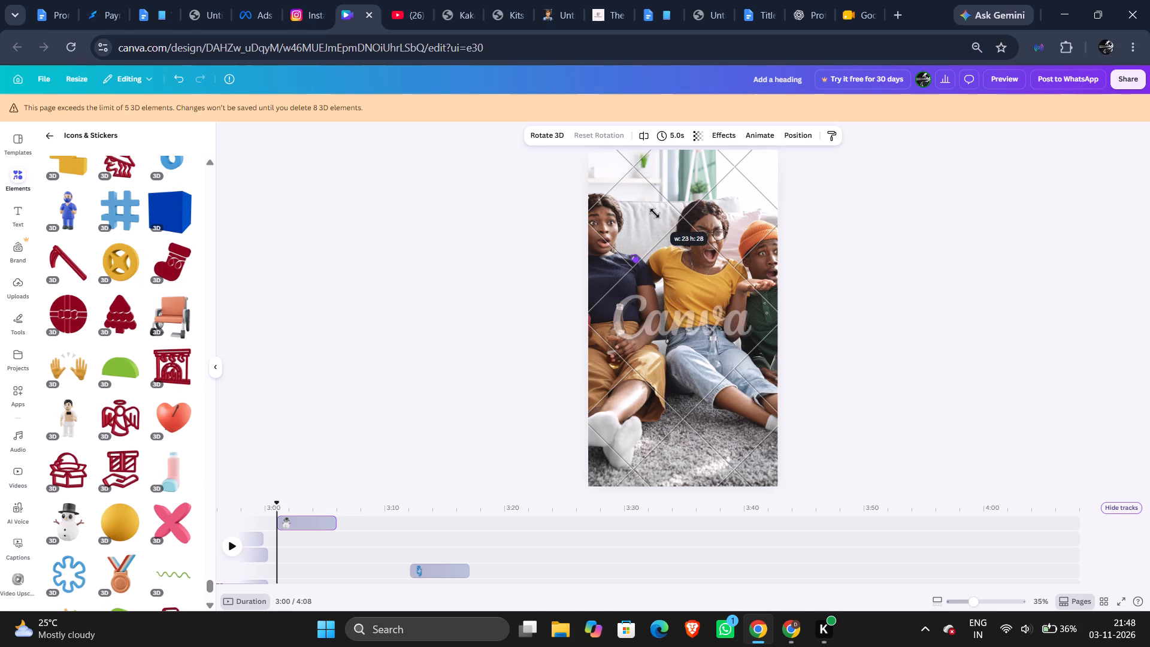
pyautogui.moveTo(655, 213); pyautogui.dragTo(714, 346)
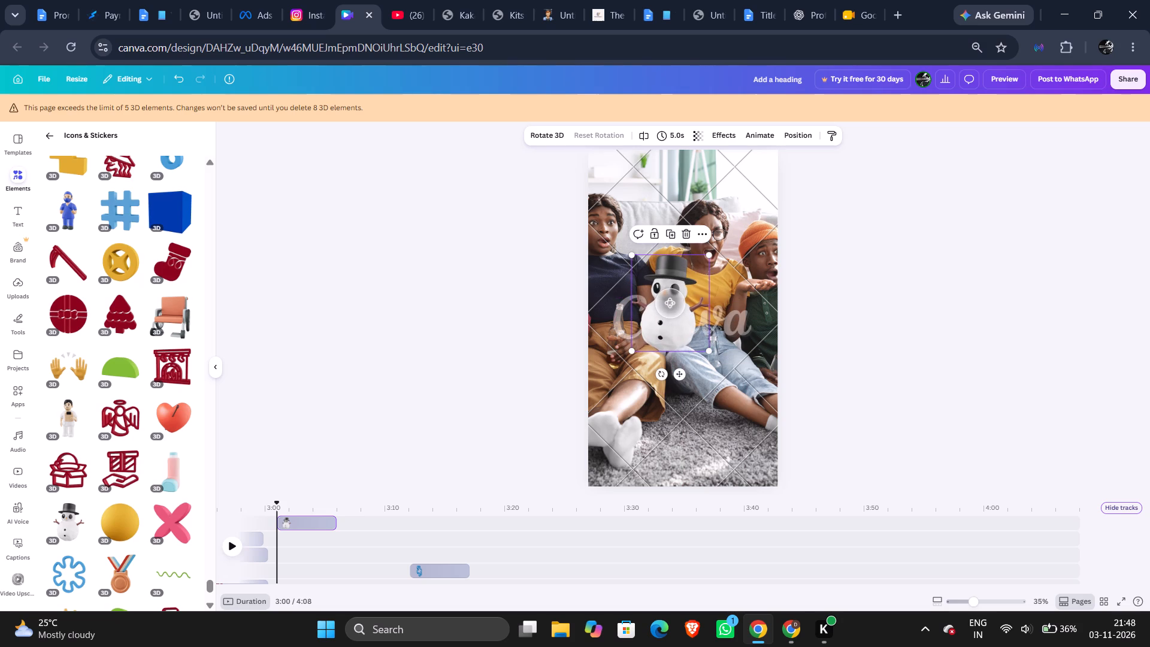
# Try different 3D rotations on the snowman, turning it side to side and tilting its hat toward the viewer.
pyautogui.moveTo(674, 308); pyautogui.dragTo(718, 295)
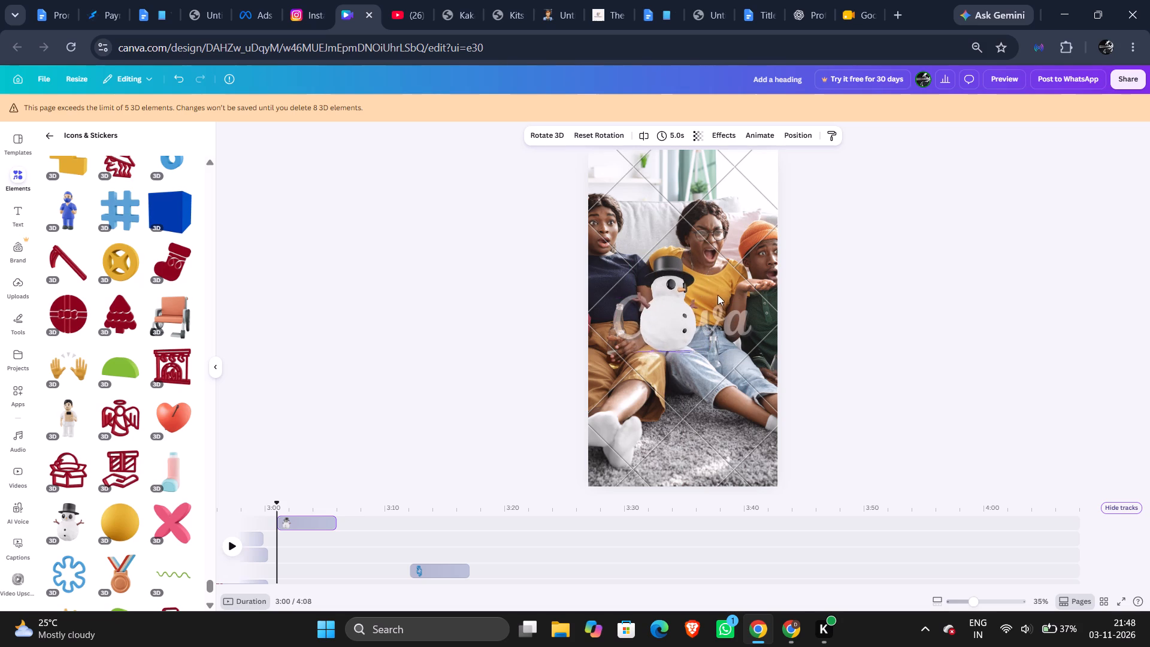
pyautogui.moveTo(718, 295); pyautogui.dragTo(678, 297)
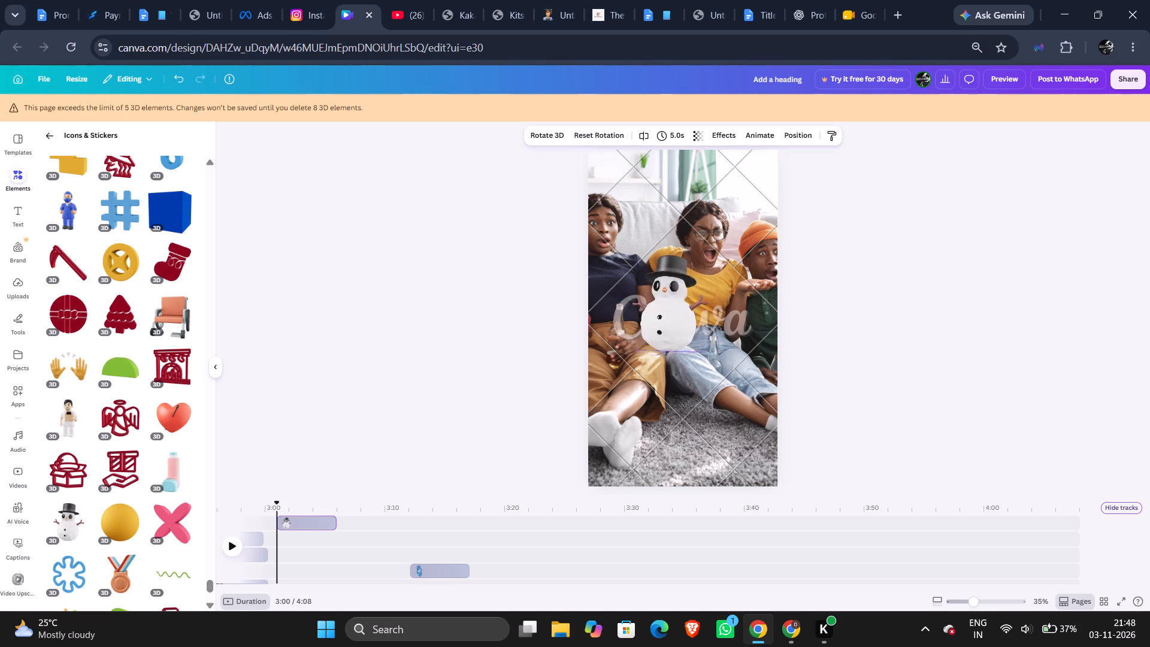
pyautogui.moveTo(678, 297); pyautogui.dragTo(658, 294)
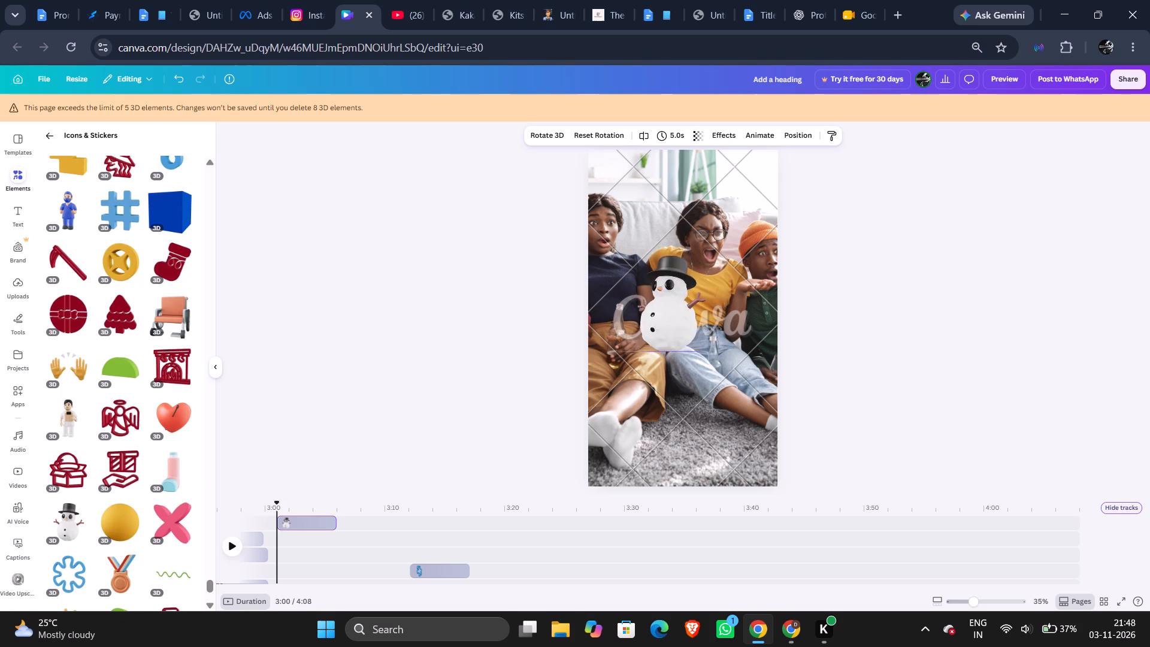
pyautogui.moveTo(658, 294); pyautogui.dragTo(674, 318)
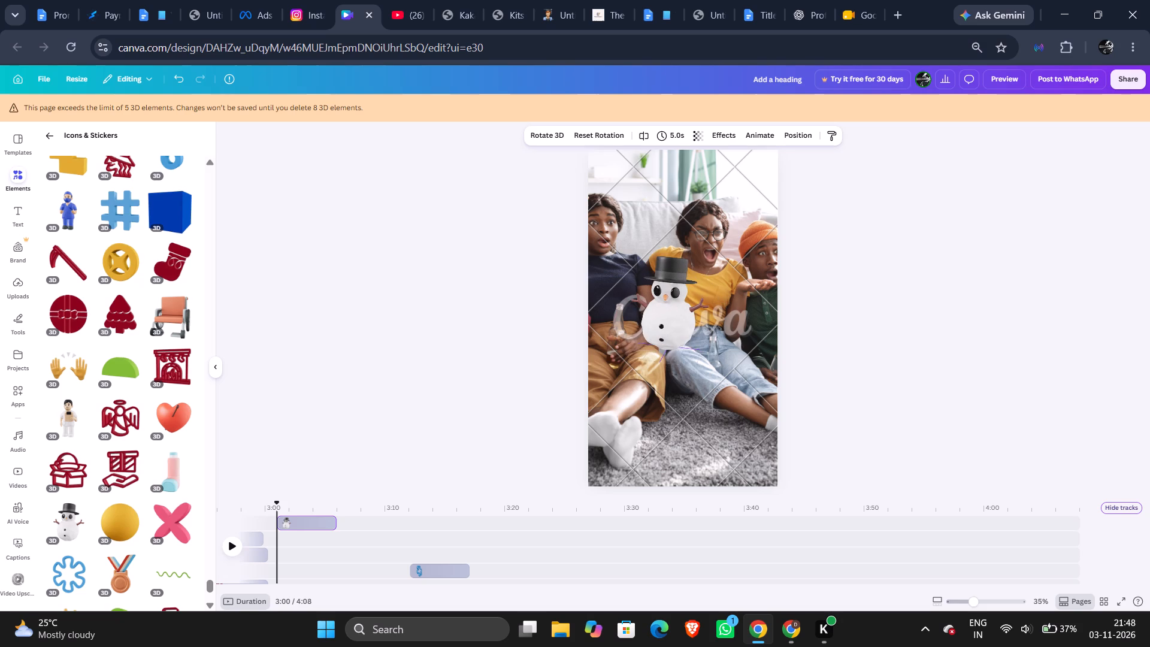
pyautogui.moveTo(674, 318); pyautogui.dragTo(742, 283)
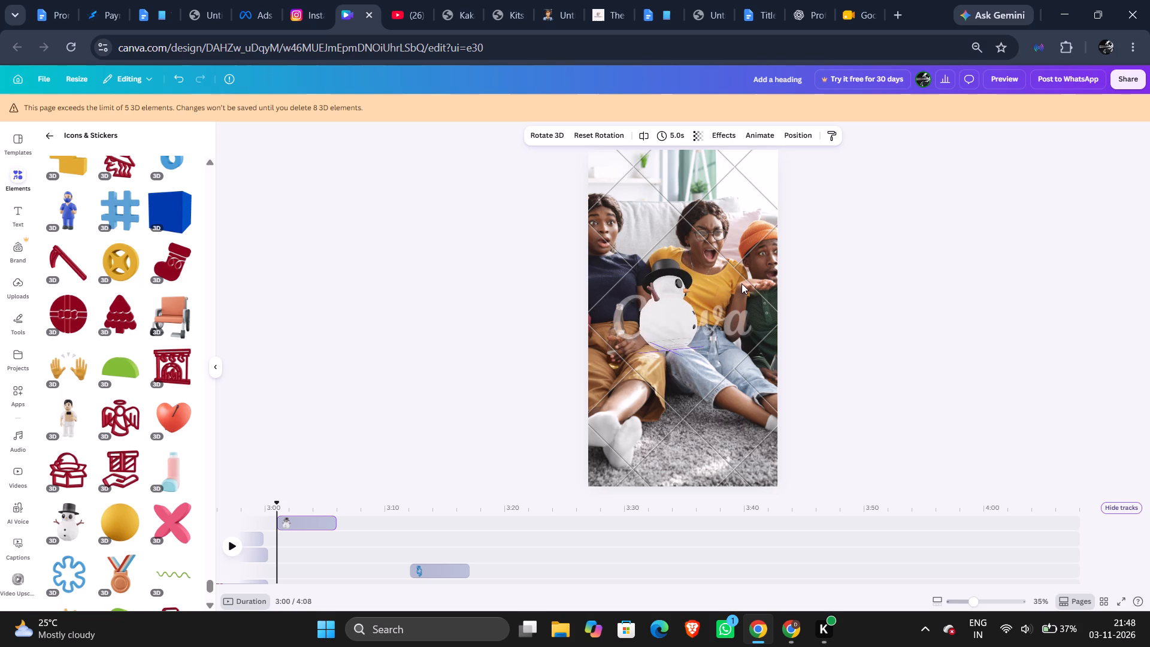
pyautogui.moveTo(742, 283); pyautogui.dragTo(751, 283)
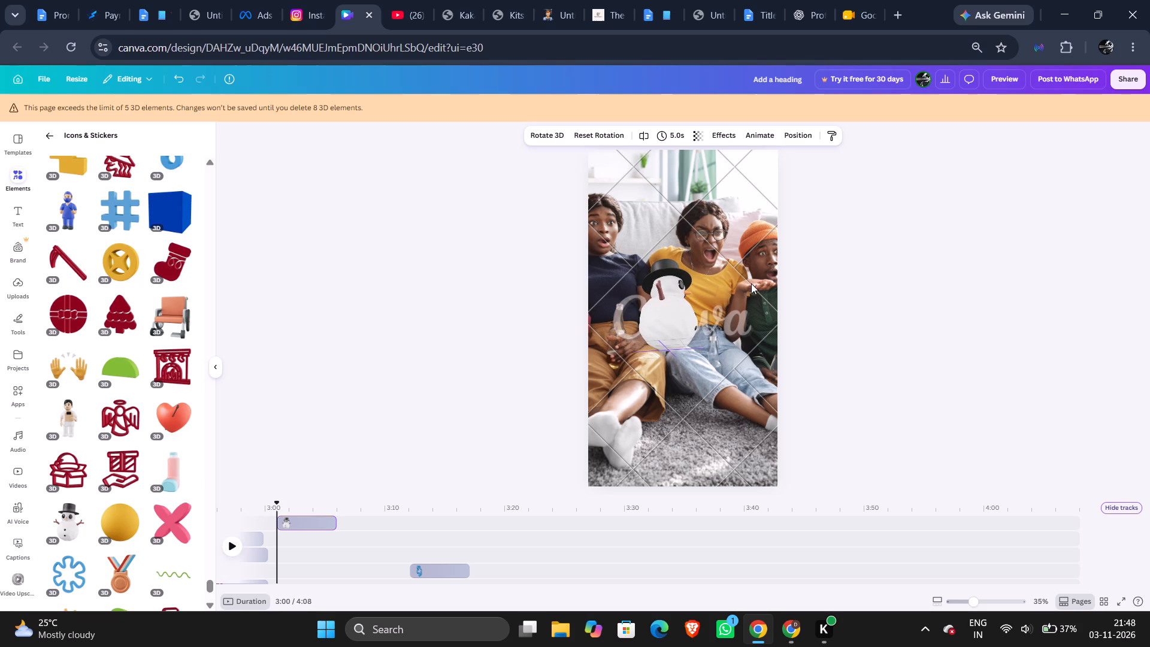
pyautogui.moveTo(751, 283); pyautogui.dragTo(721, 300)
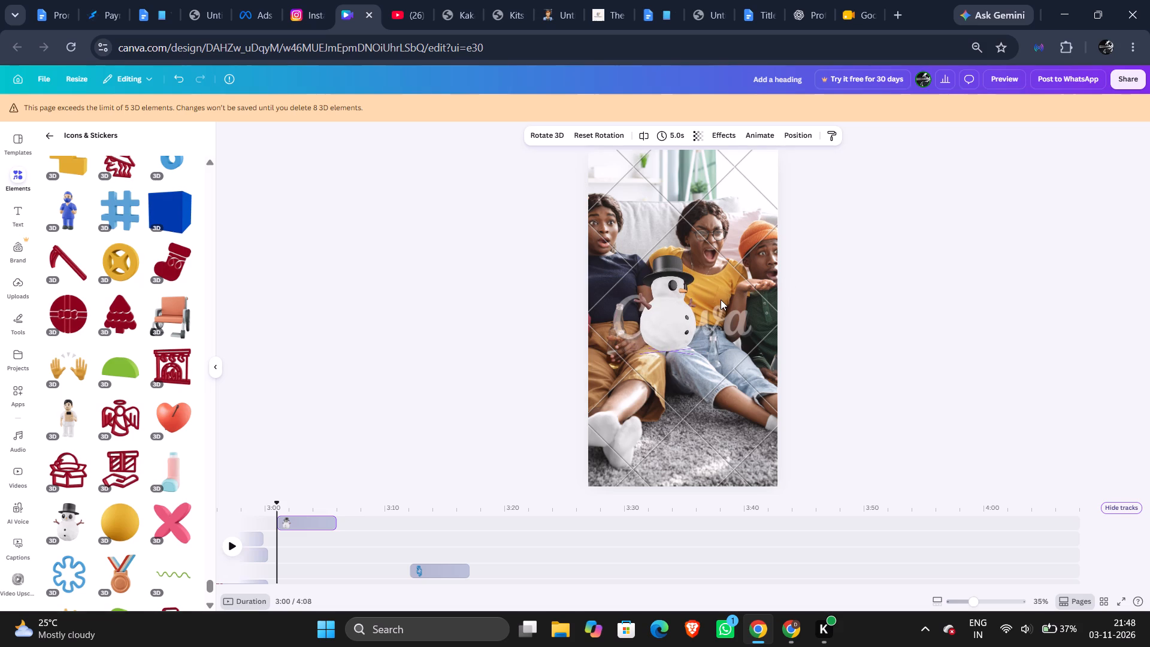
pyautogui.moveTo(721, 300); pyautogui.dragTo(736, 298)
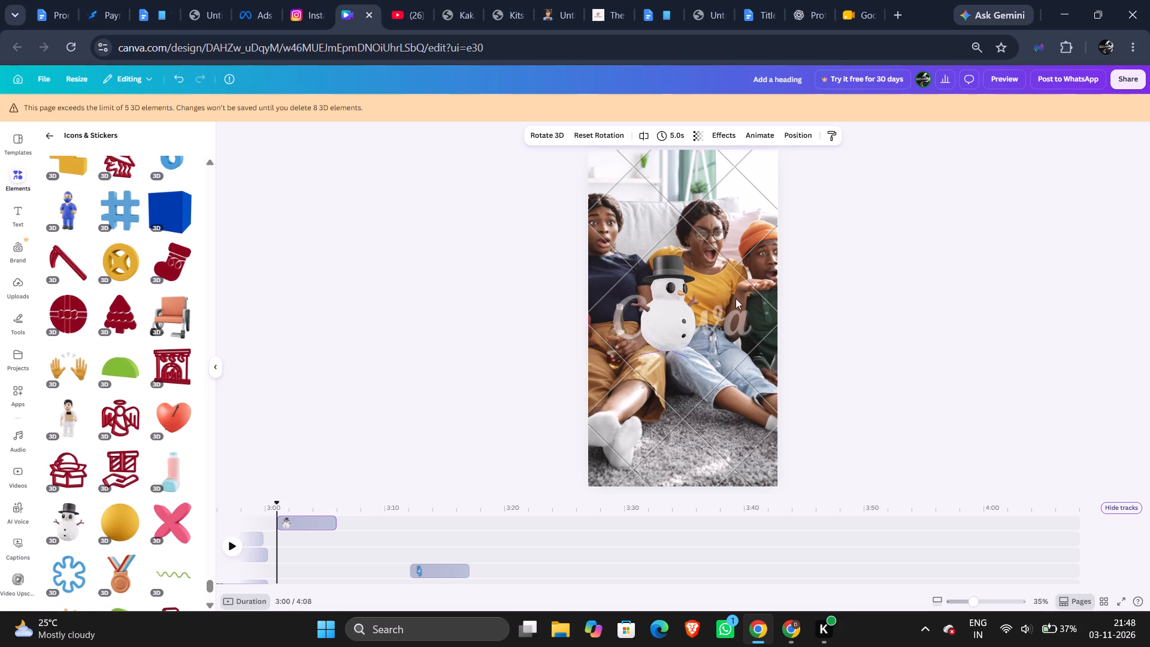
pyautogui.moveTo(736, 298); pyautogui.dragTo(774, 309)
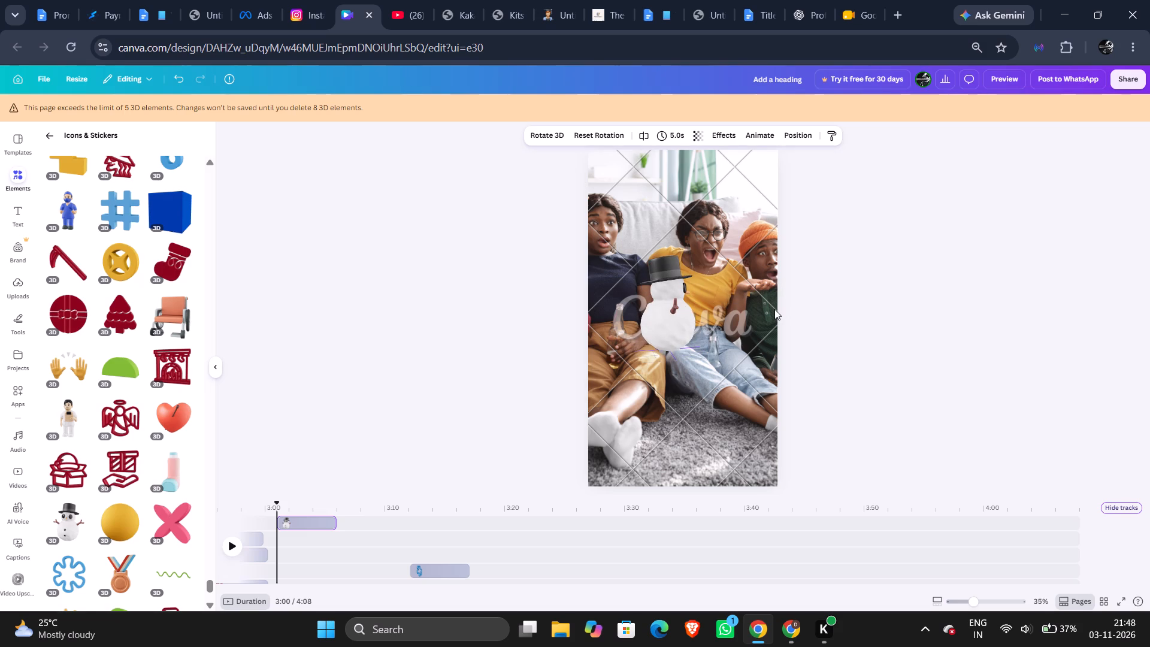
pyautogui.moveTo(774, 309); pyautogui.dragTo(668, 358)
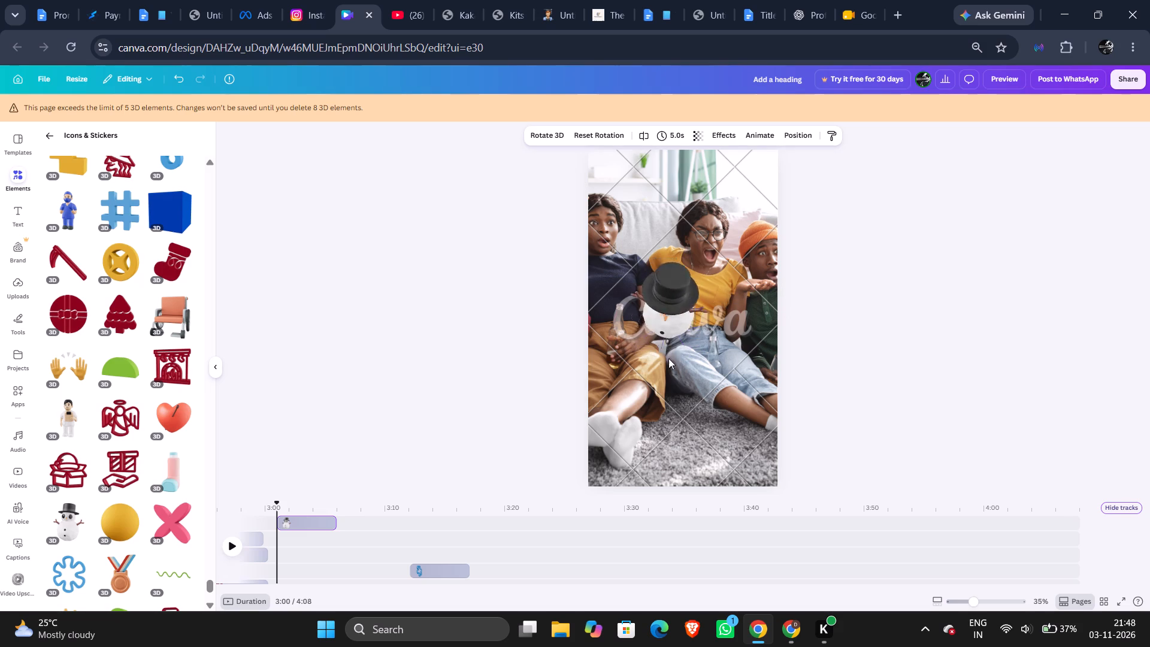
# Rotate the snowman sticker in 3D until it stands upright with its face turned slightly to the left.
pyautogui.moveTo(668, 358); pyautogui.dragTo(720, 278)
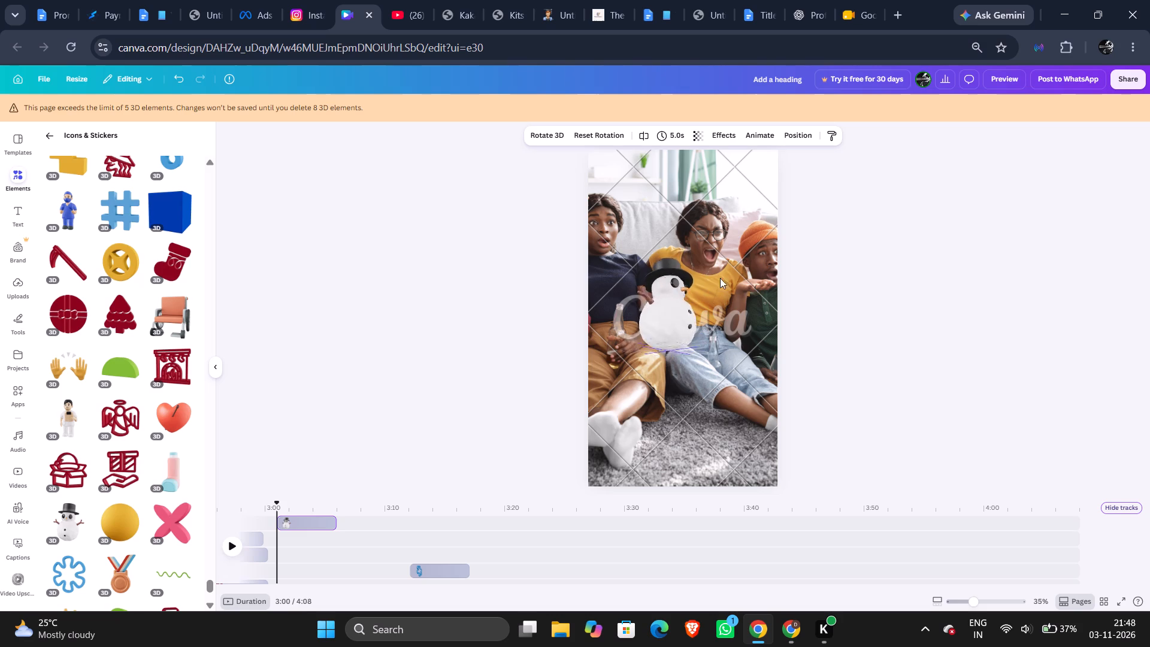
pyautogui.moveTo(720, 278); pyautogui.dragTo(724, 248)
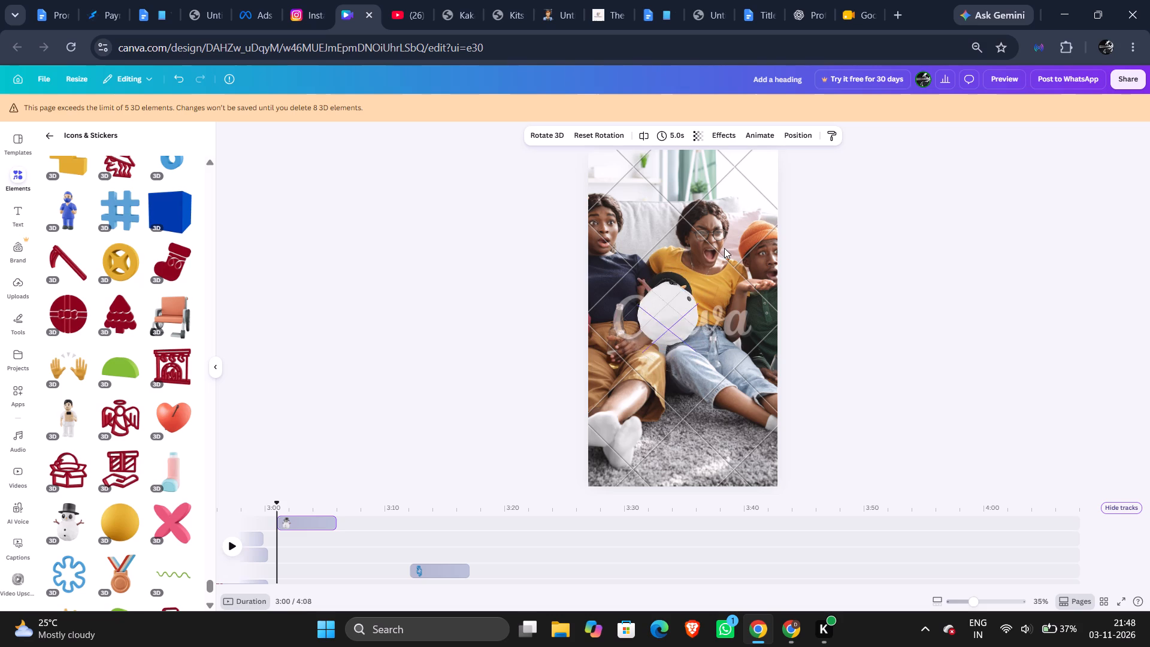
pyautogui.moveTo(724, 248); pyautogui.dragTo(680, 309)
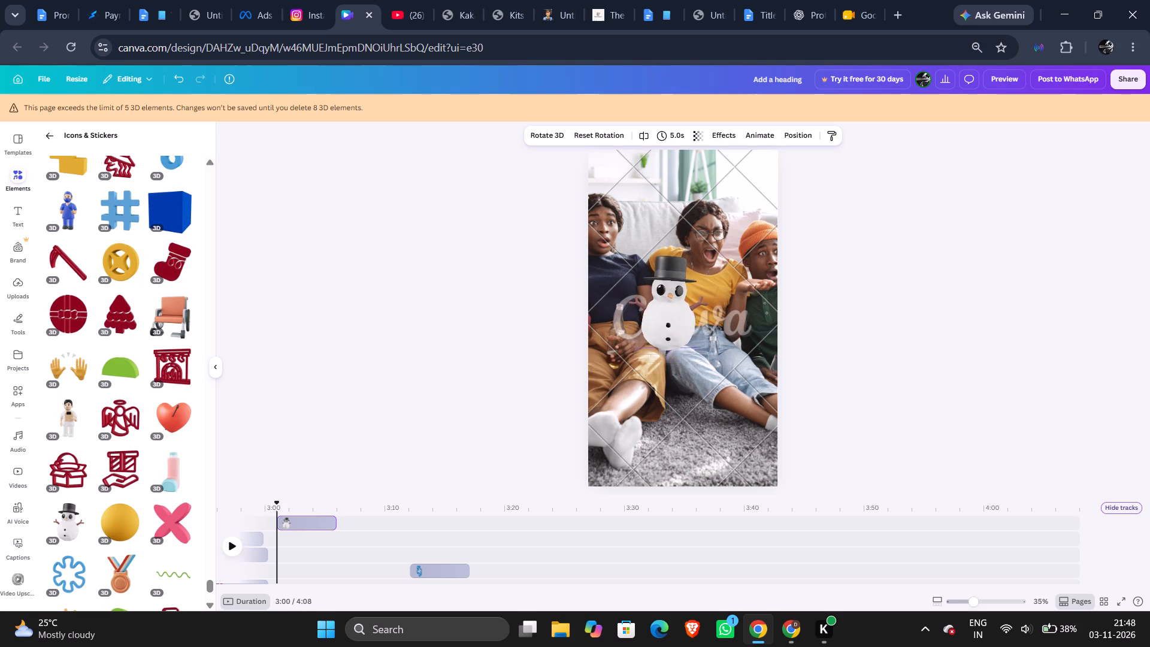
pyautogui.moveTo(680, 309); pyautogui.dragTo(667, 303)
pyautogui.moveTo(669, 303); pyautogui.dragTo(658, 335)
# Move the snowman to the upper right of the video frame, above the middle and right people's heads.
pyautogui.moveTo(671, 317); pyautogui.dragTo(641, 361)
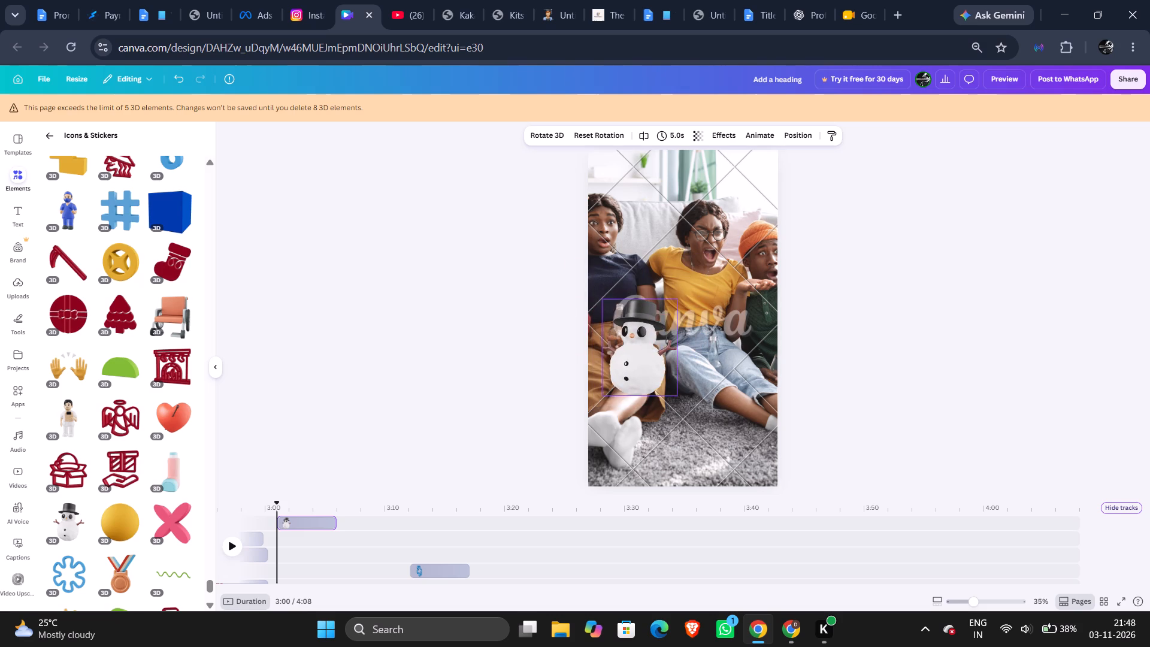
pyautogui.moveTo(641, 361); pyautogui.dragTo(661, 436)
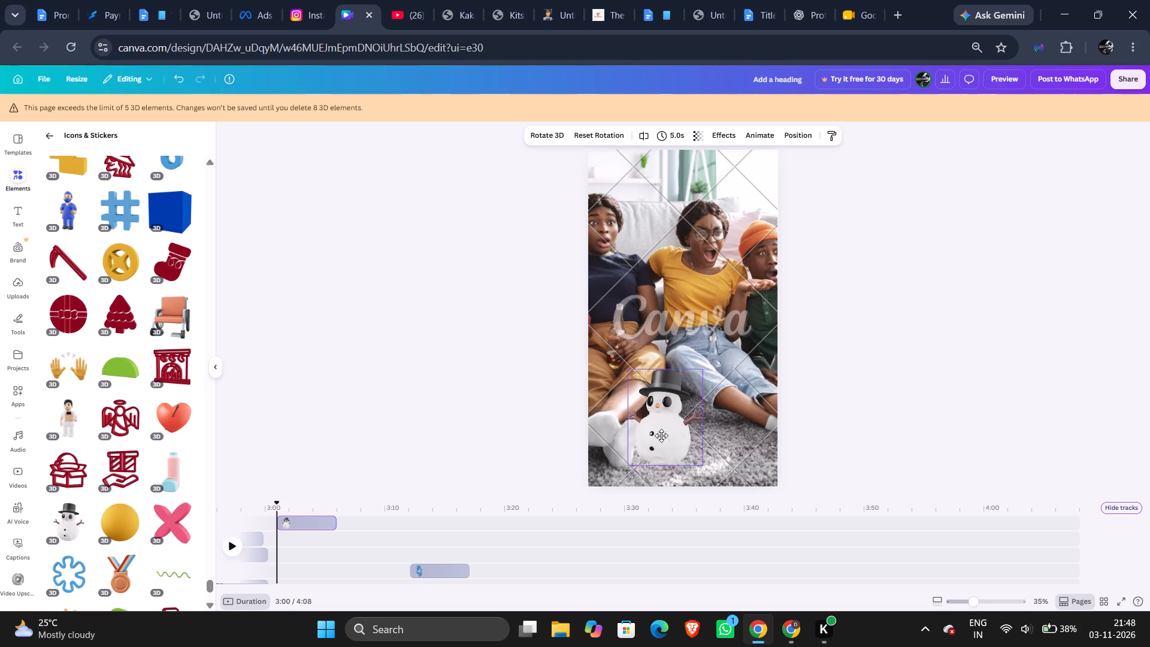
pyautogui.moveTo(661, 436); pyautogui.dragTo(649, 449)
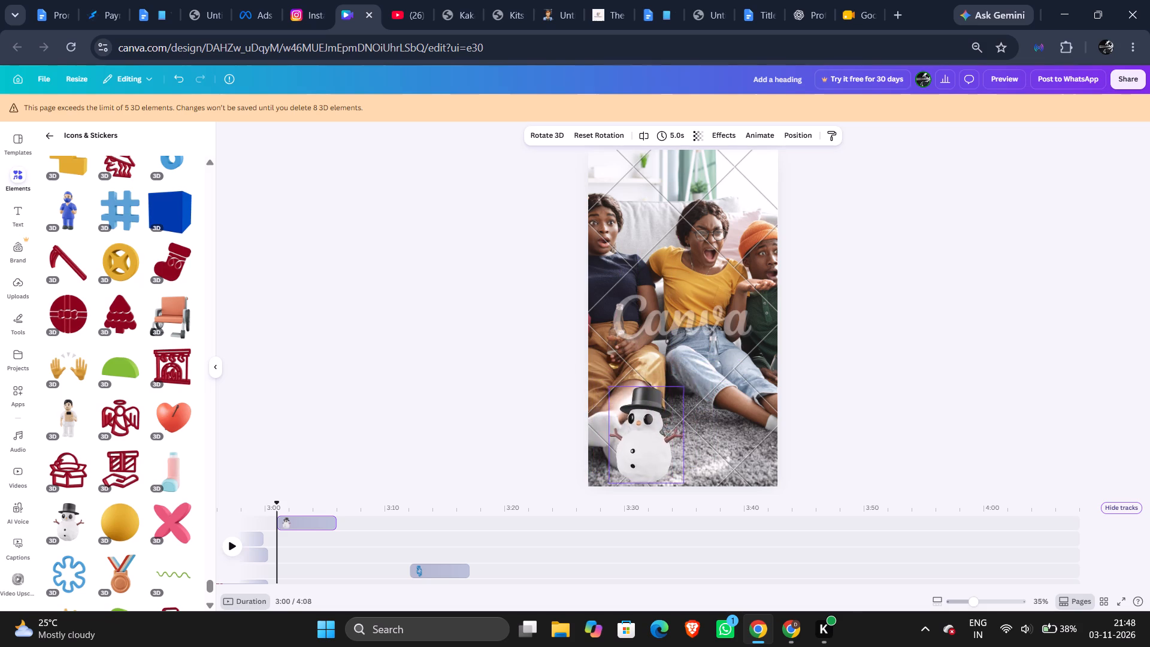
pyautogui.moveTo(649, 449); pyautogui.dragTo(736, 201)
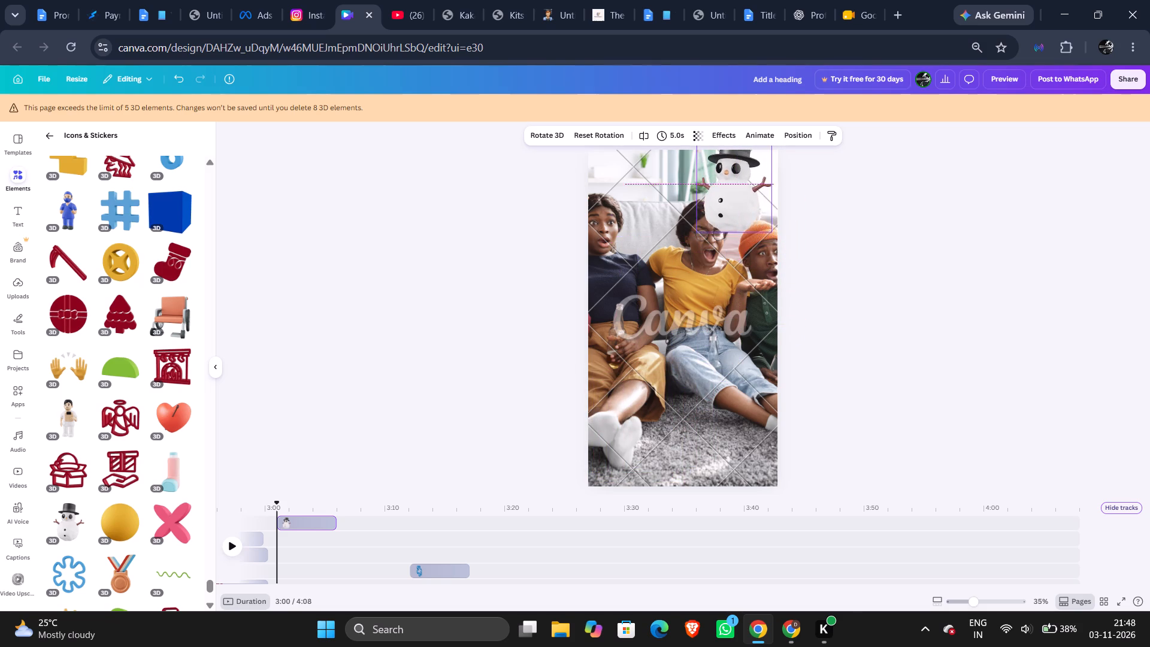
pyautogui.moveTo(736, 201); pyautogui.dragTo(737, 217)
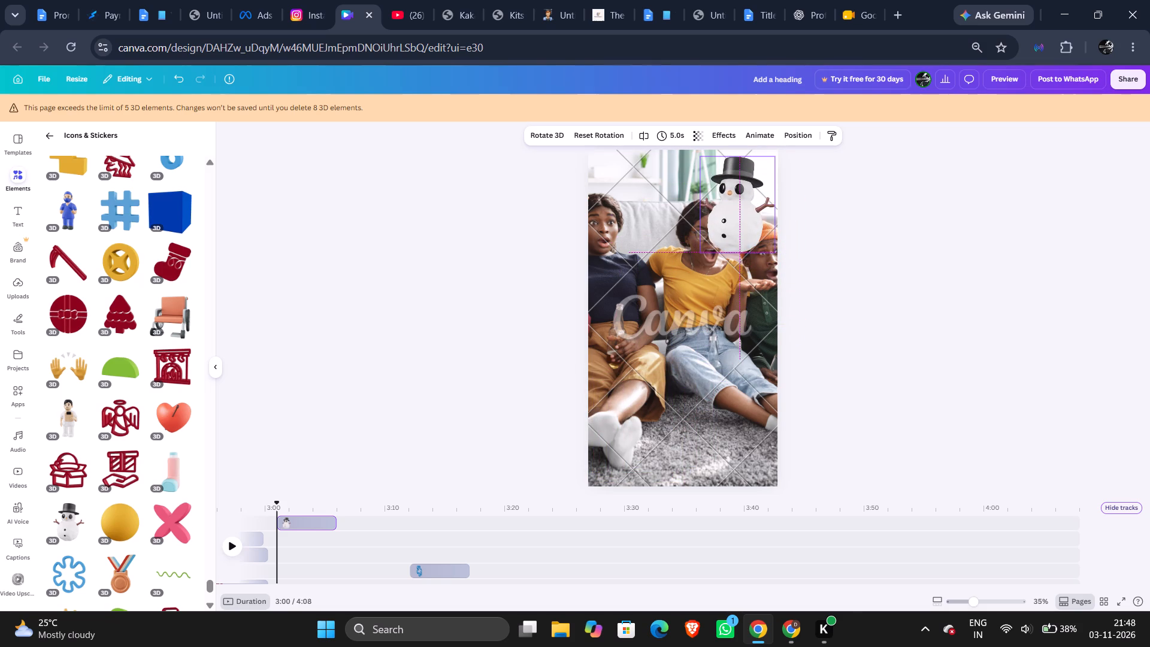
pyautogui.moveTo(737, 217); pyautogui.dragTo(739, 215)
pyautogui.click(739, 215)
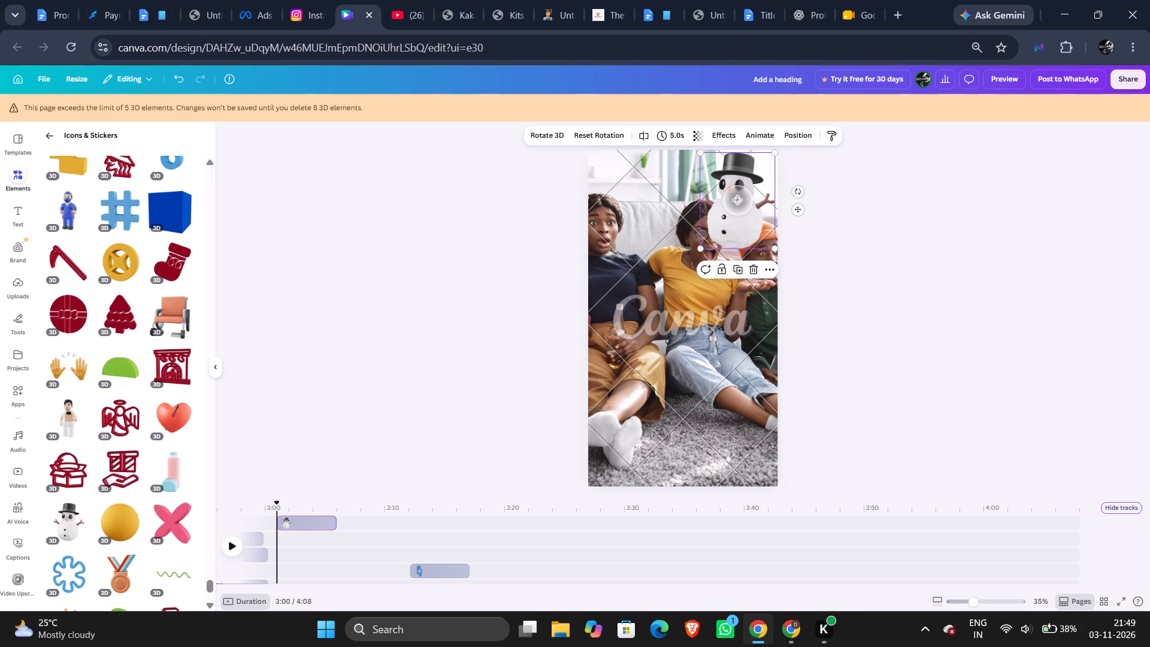
# Rotate the snowman in 3D so that its face turns slightly to the right.
pyautogui.moveTo(734, 204); pyautogui.dragTo(757, 221)
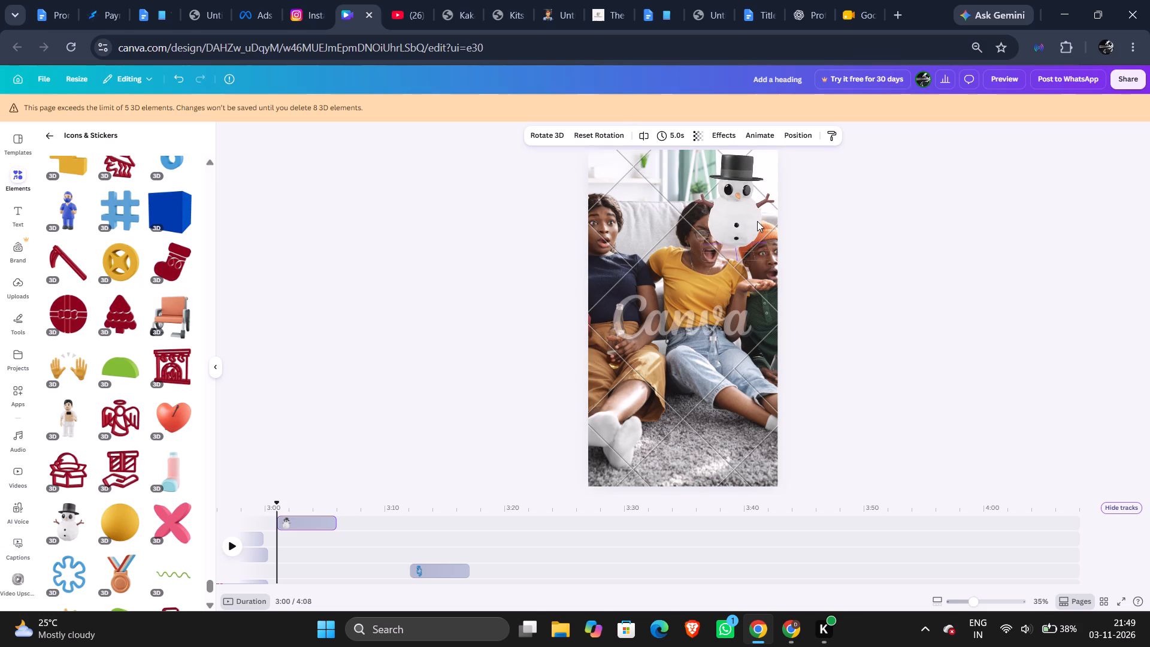
pyautogui.moveTo(757, 221); pyautogui.dragTo(776, 217)
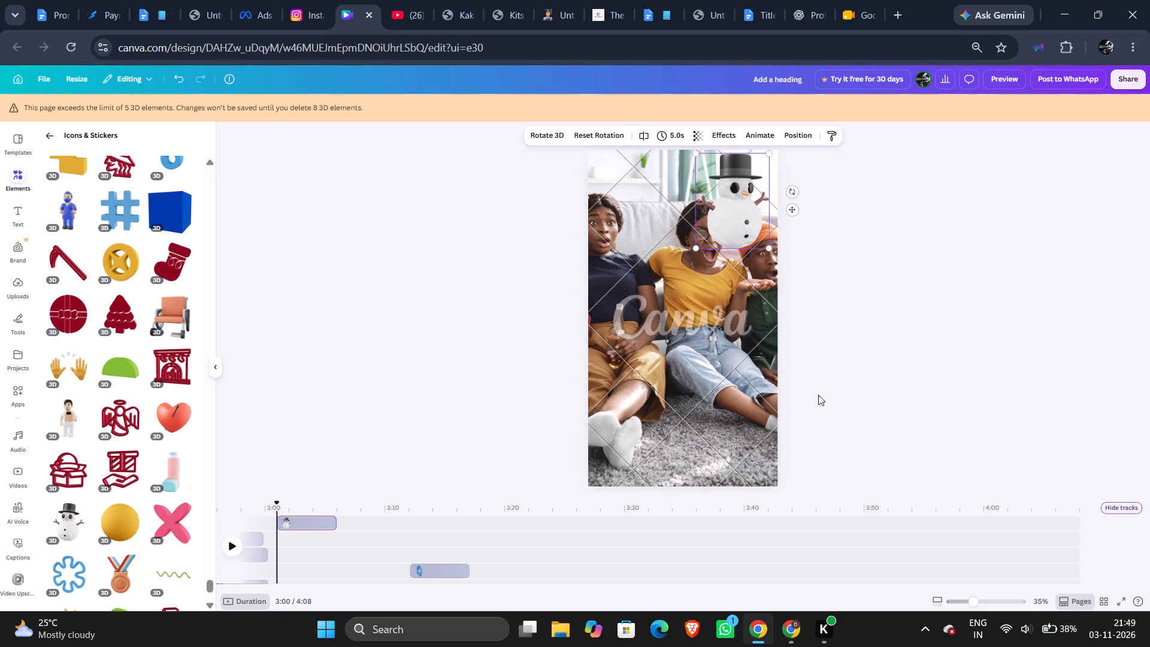
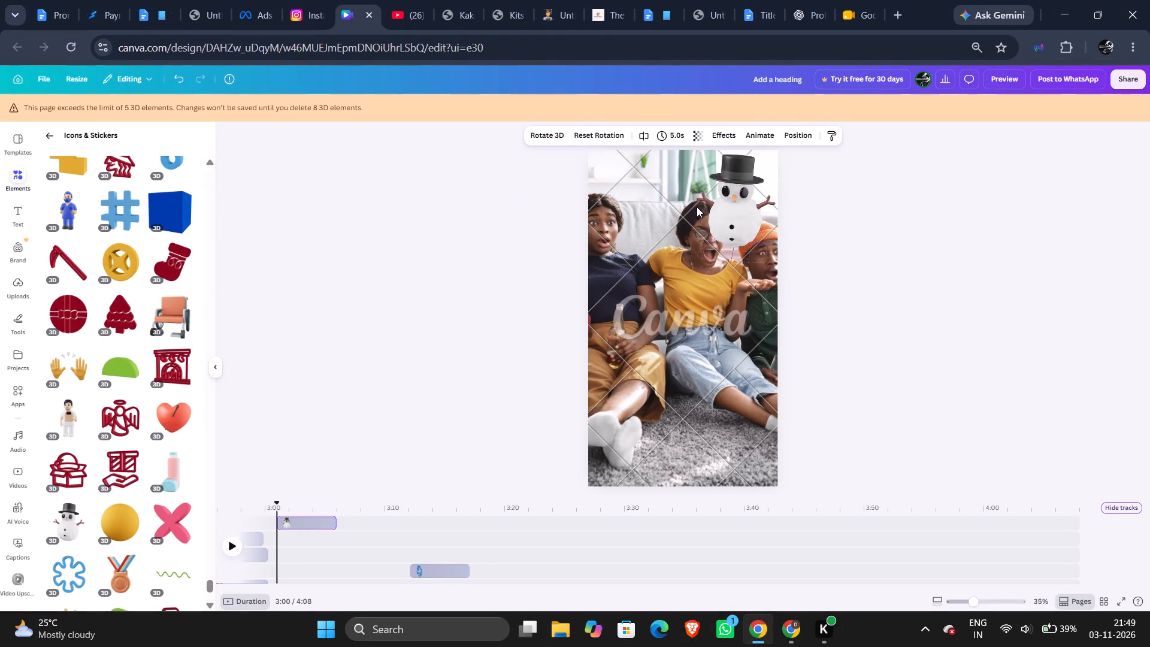
# Rotate the snowman in 3D through several angles until it tilts forward with its face turned to the left.
pyautogui.moveTo(715, 184); pyautogui.dragTo(709, 227)
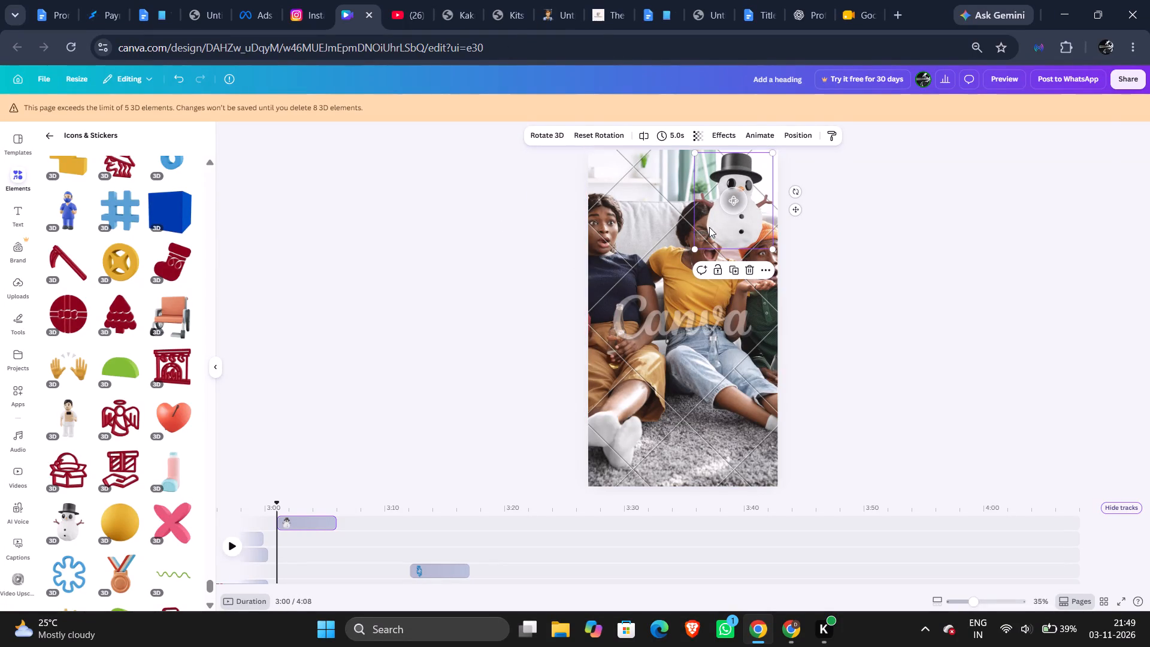
pyautogui.moveTo(709, 227); pyautogui.dragTo(698, 222)
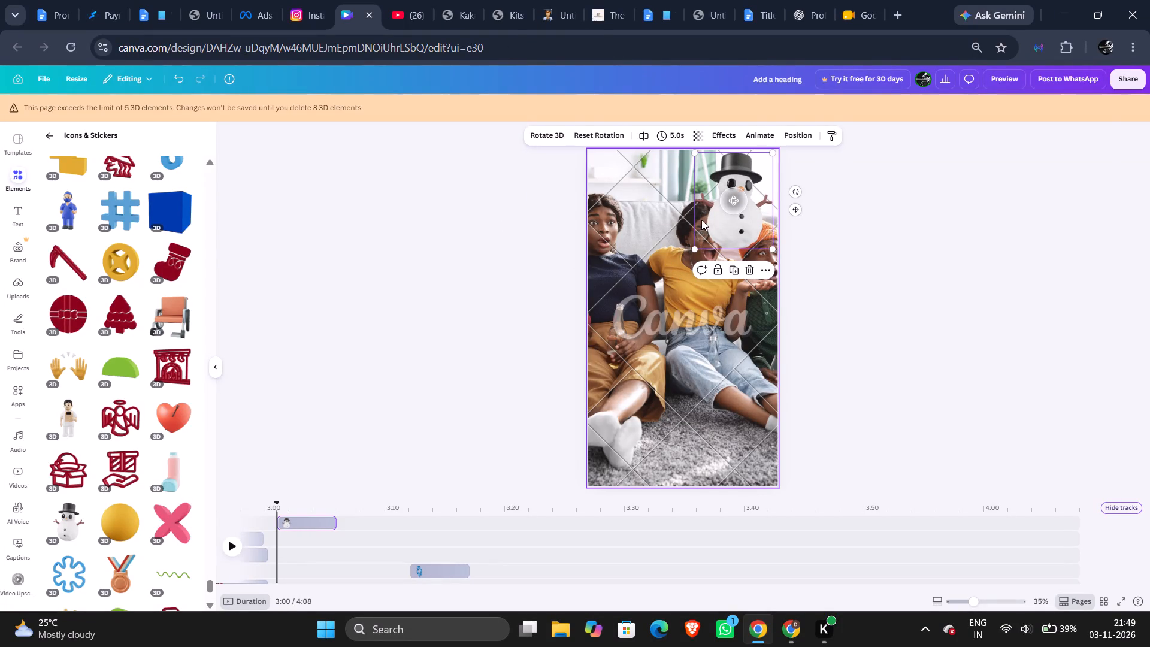
pyautogui.moveTo(725, 213); pyautogui.dragTo(765, 213)
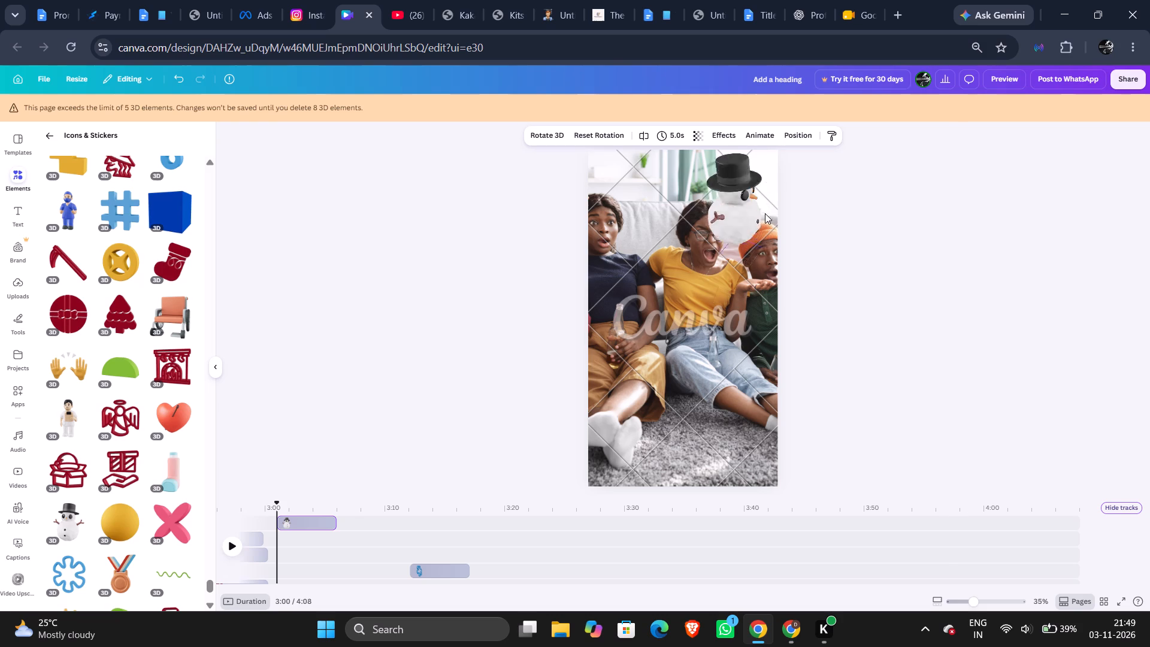
pyautogui.moveTo(765, 213); pyautogui.dragTo(700, 325)
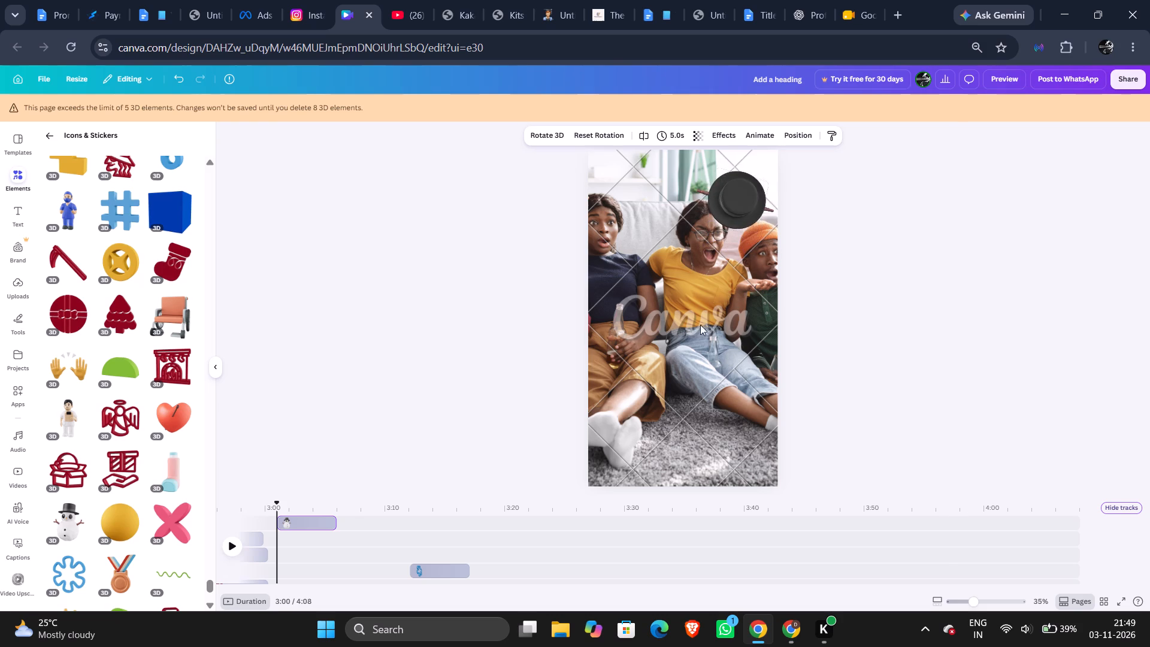
pyautogui.moveTo(700, 325); pyautogui.dragTo(728, 240)
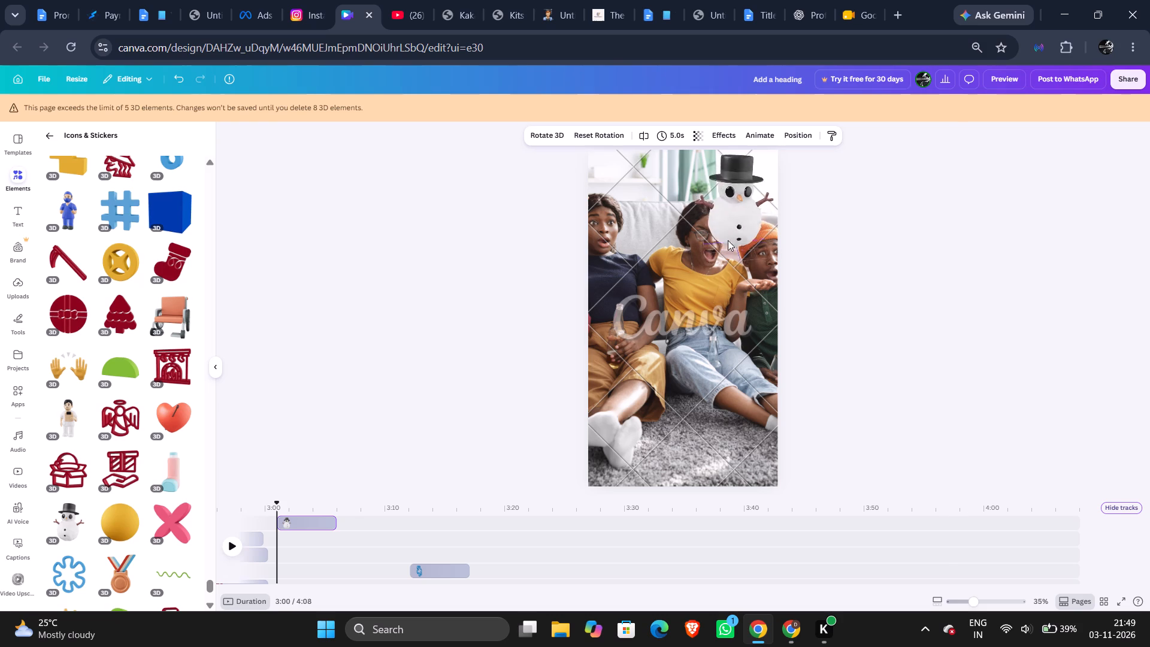
pyautogui.moveTo(728, 240); pyautogui.dragTo(666, 220)
pyautogui.moveTo(667, 207); pyautogui.dragTo(666, 182)
pyautogui.moveTo(675, 168); pyautogui.dragTo(671, 183)
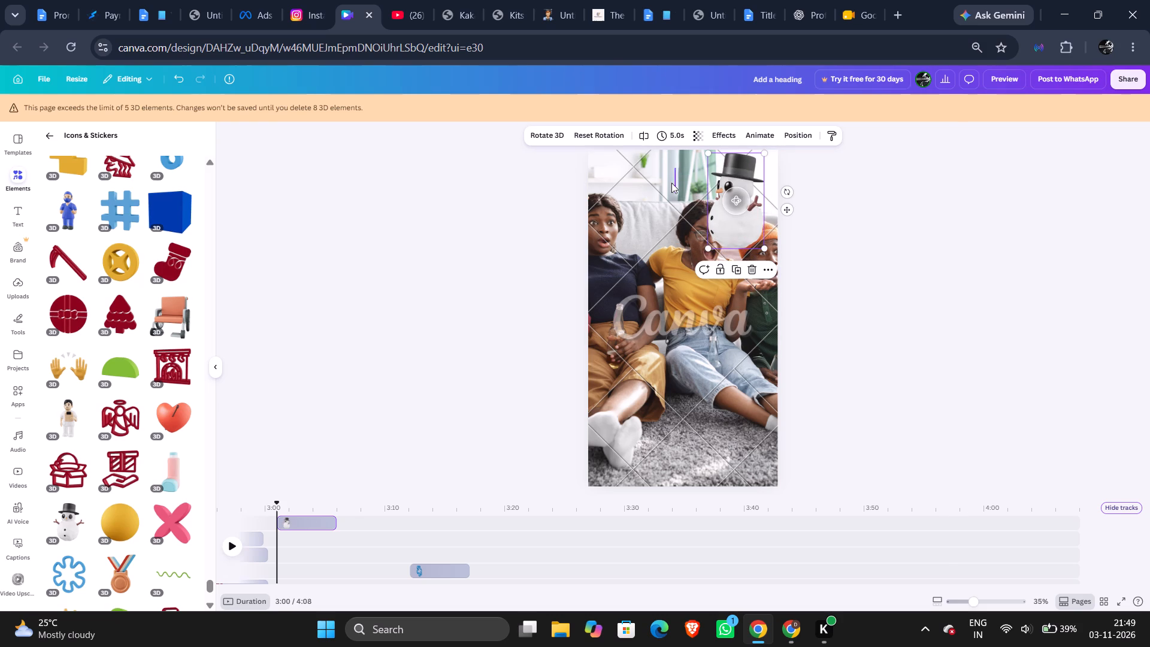
pyautogui.moveTo(671, 183); pyautogui.dragTo(731, 256)
pyautogui.moveTo(731, 247); pyautogui.dragTo(728, 230)
pyautogui.moveTo(736, 205); pyautogui.dragTo(809, 201)
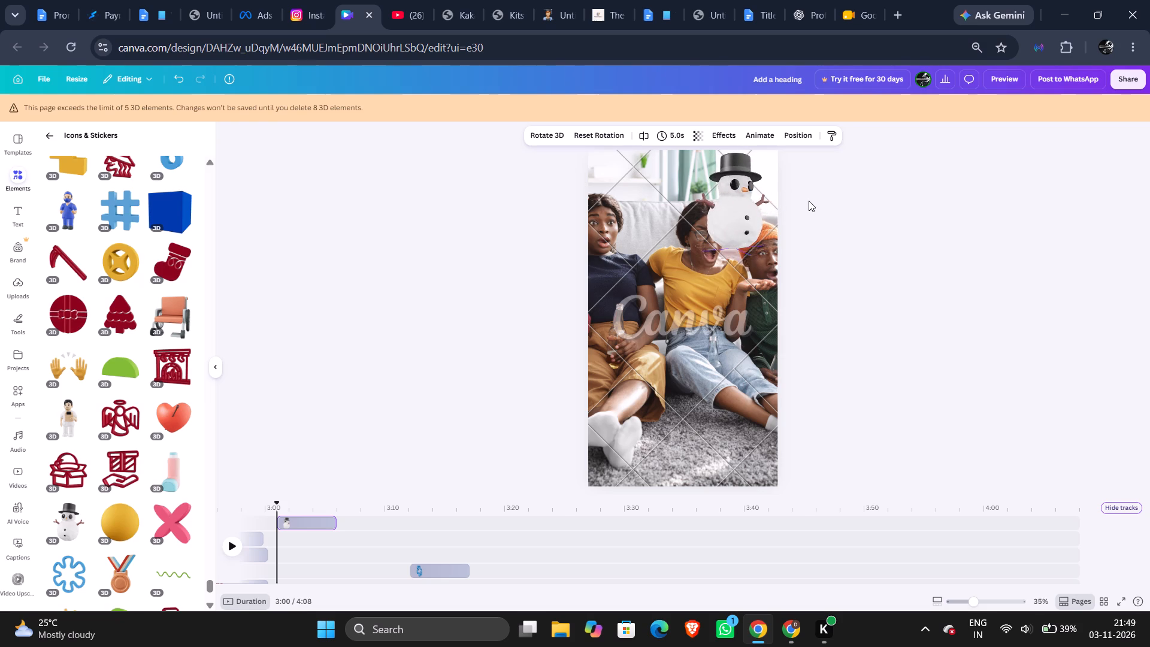
pyautogui.moveTo(809, 201); pyautogui.dragTo(749, 230)
pyautogui.moveTo(749, 229); pyautogui.dragTo(794, 204)
pyautogui.moveTo(797, 207); pyautogui.dragTo(767, 235)
pyautogui.doubleClick(765, 234)
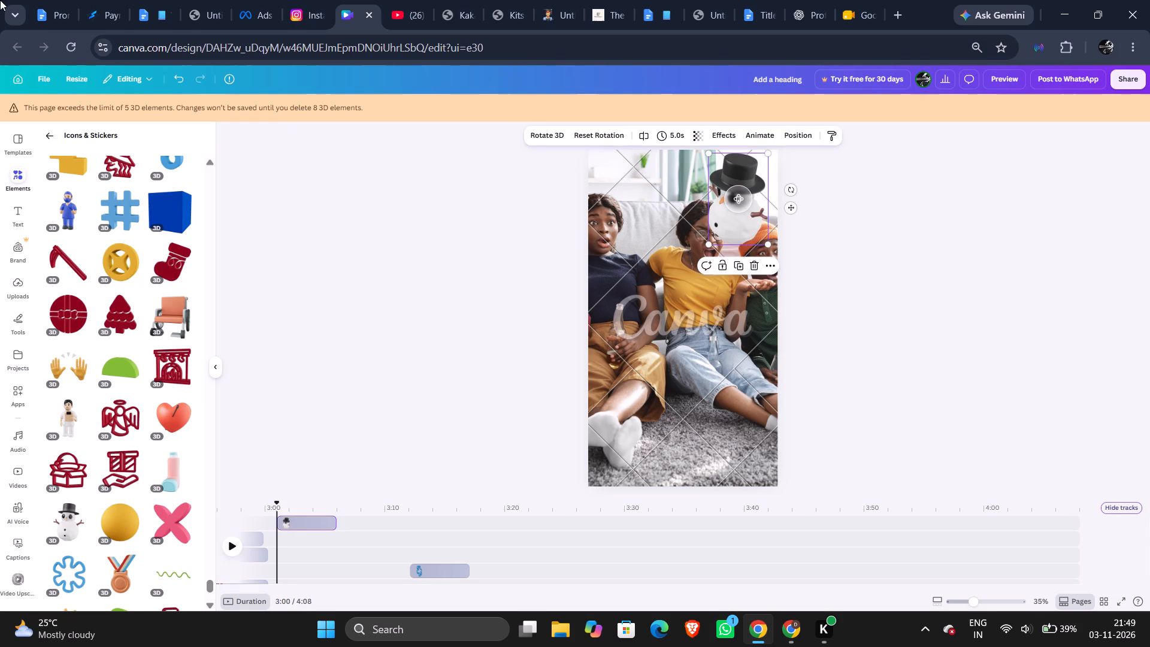
# Play the video back from the start of the timeline to review the edit, with the clip and audio tracks in view.
pyautogui.click(234, 546)
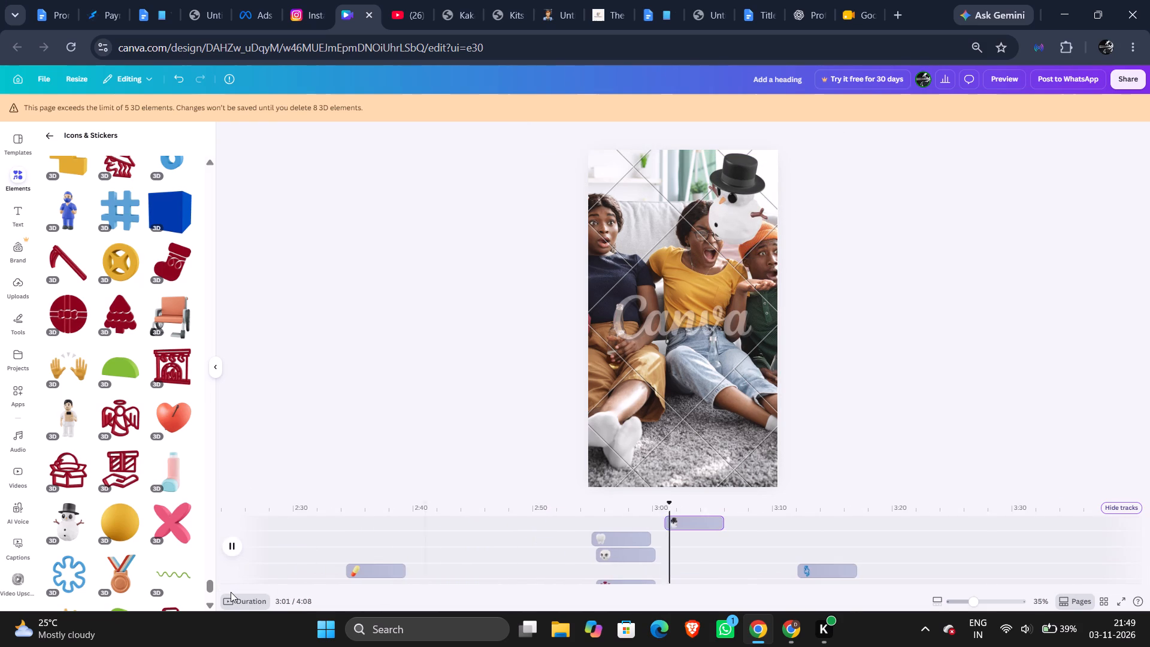
pyautogui.click(231, 592)
pyautogui.doubleClick(231, 592)
pyautogui.tripleClick(237, 589)
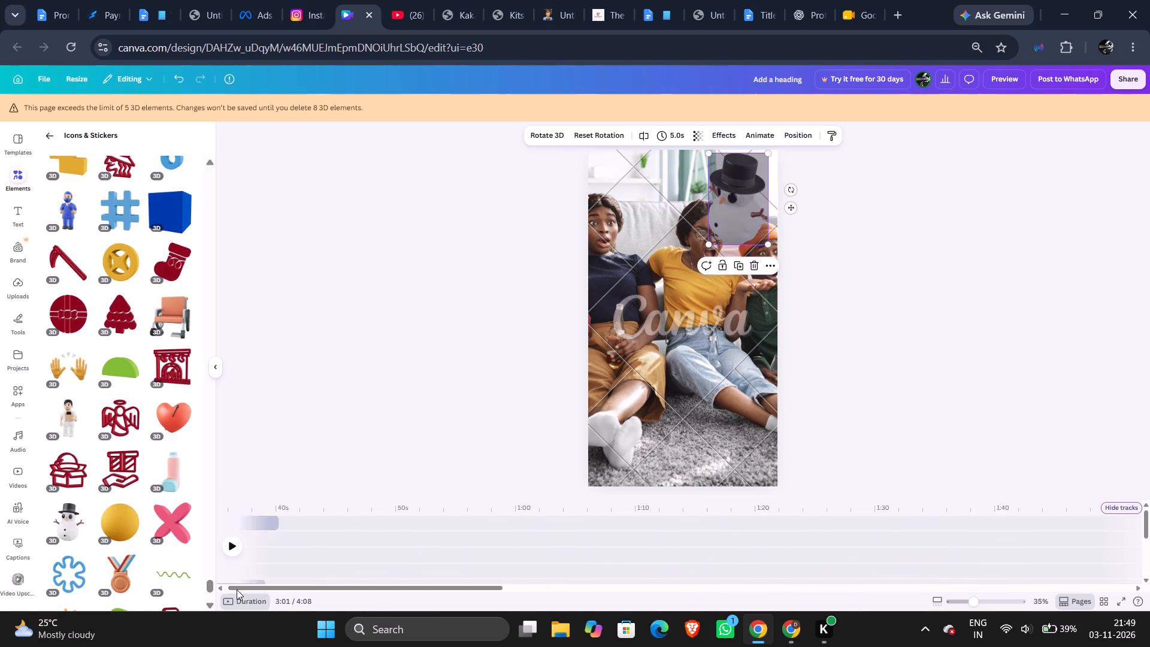
pyautogui.tripleClick(237, 589)
pyautogui.click(237, 589)
pyautogui.click(229, 551)
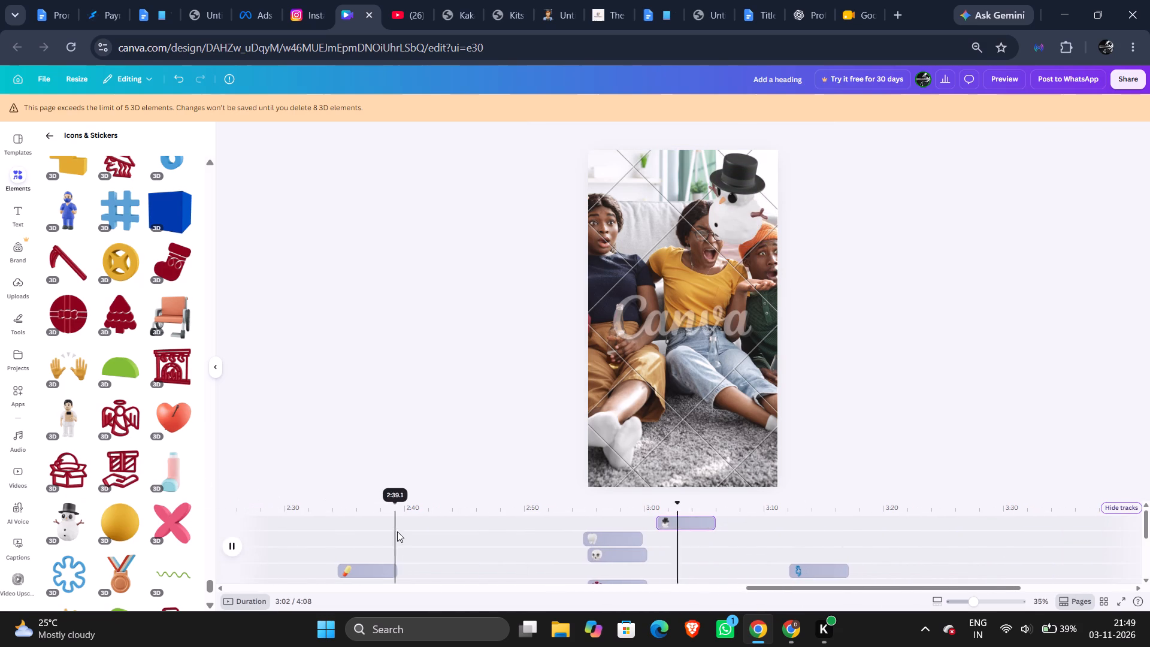
pyautogui.doubleClick(397, 531)
pyautogui.click(390, 531)
pyautogui.tripleClick(228, 588)
pyautogui.doubleClick(228, 588)
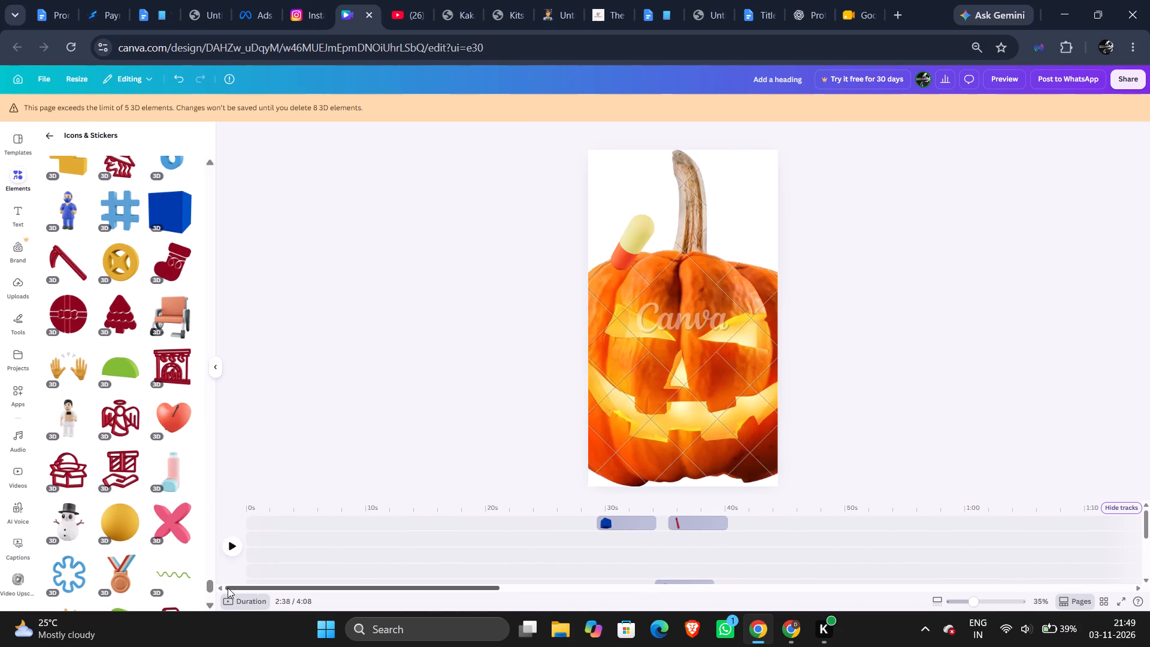
pyautogui.click(261, 533)
pyautogui.click(234, 543)
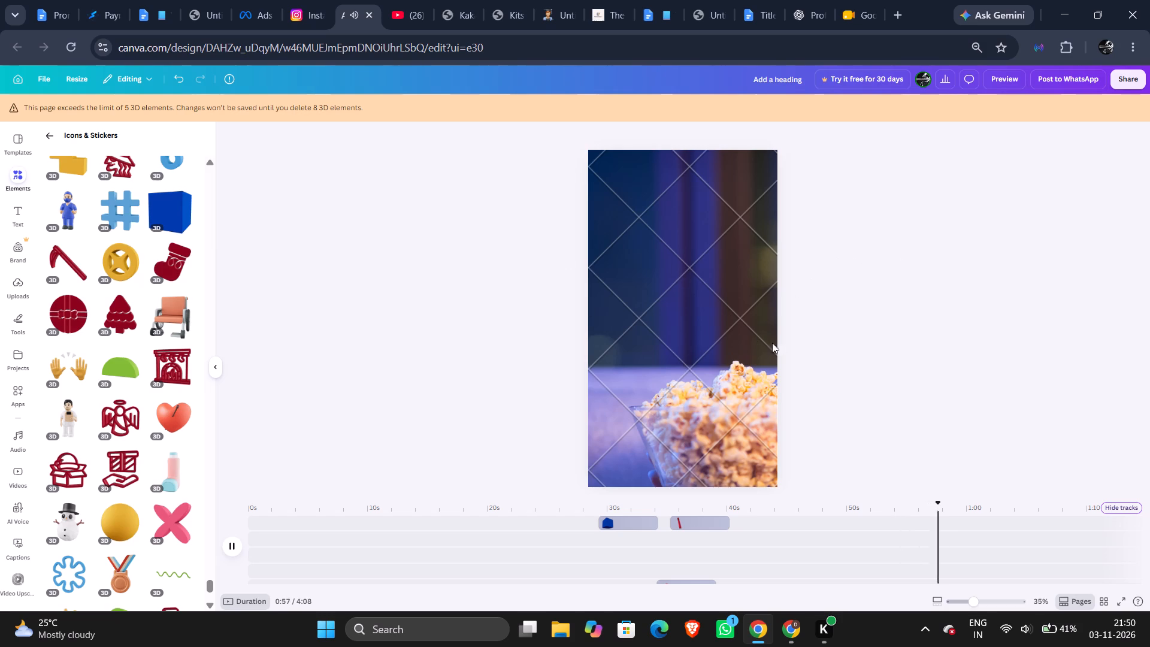
pyautogui.scroll(-3, 661, 546)
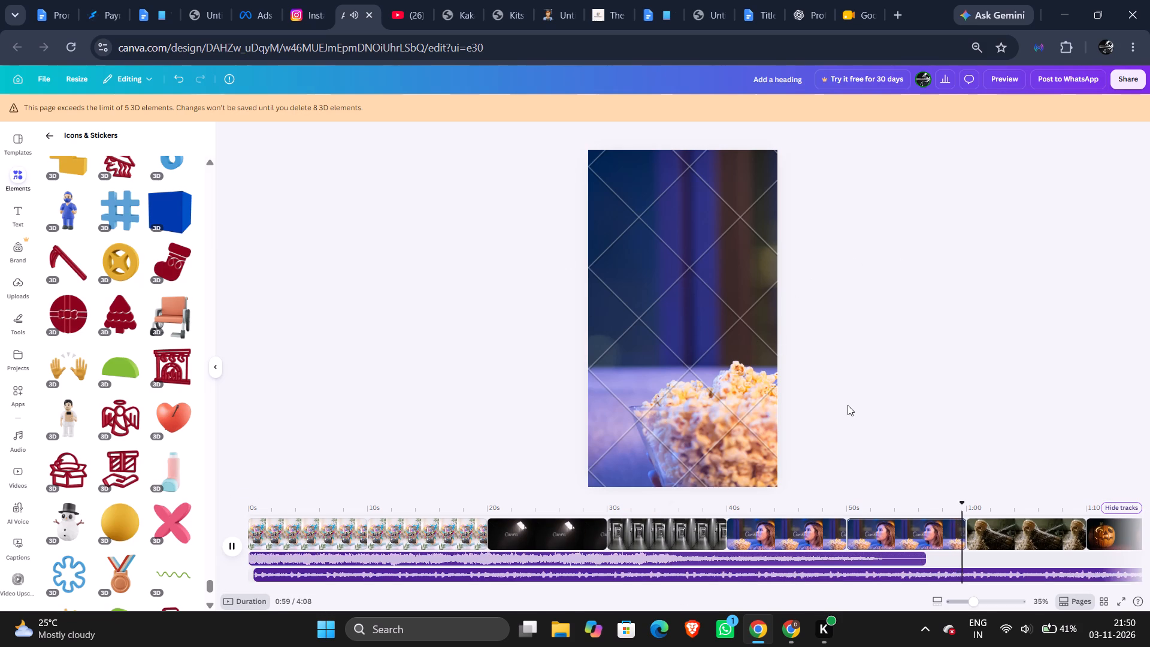